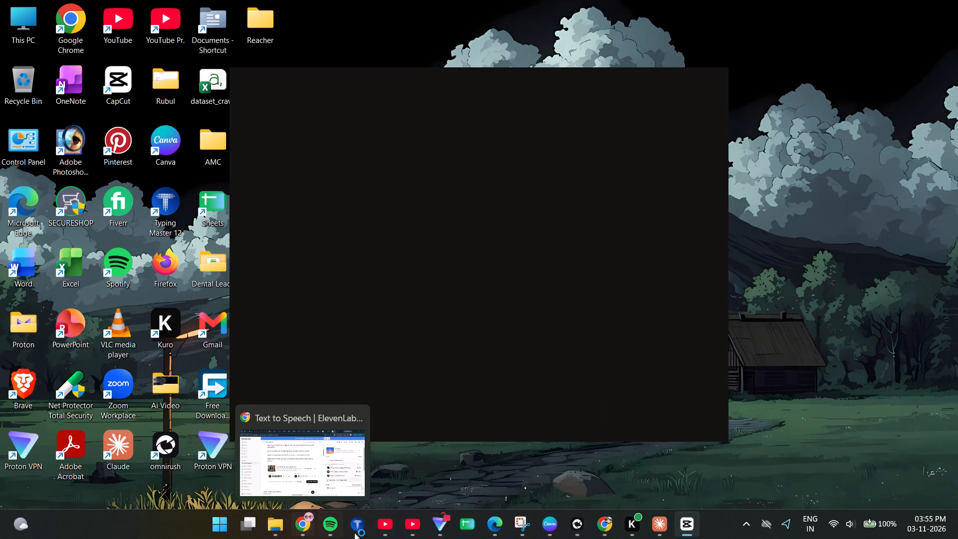
pyautogui.click(297, 536)
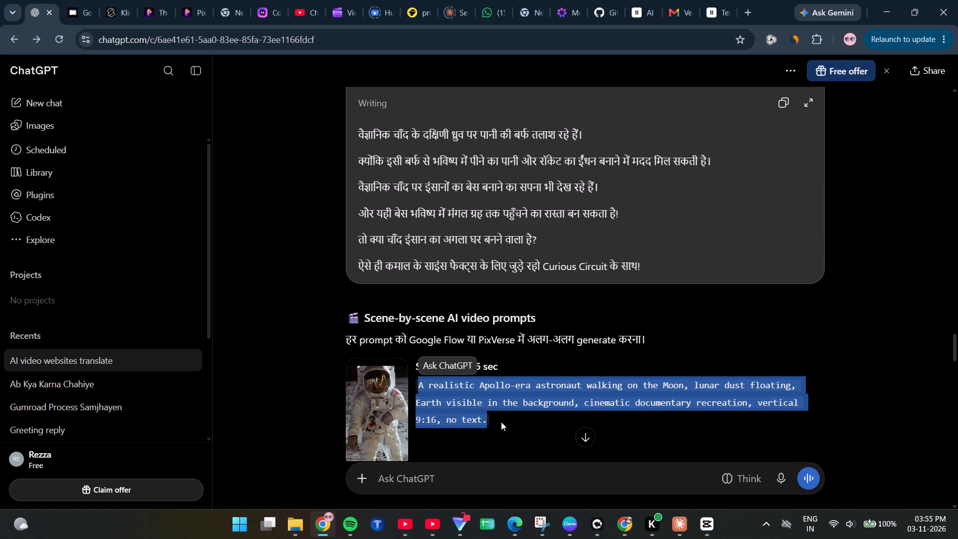
pyautogui.hotkey('ctrl', 'c')
# Switch to the Google Vids project, replace the Sound settings with the AI video clip generator, and reload the page.
pyautogui.click(623, 531)
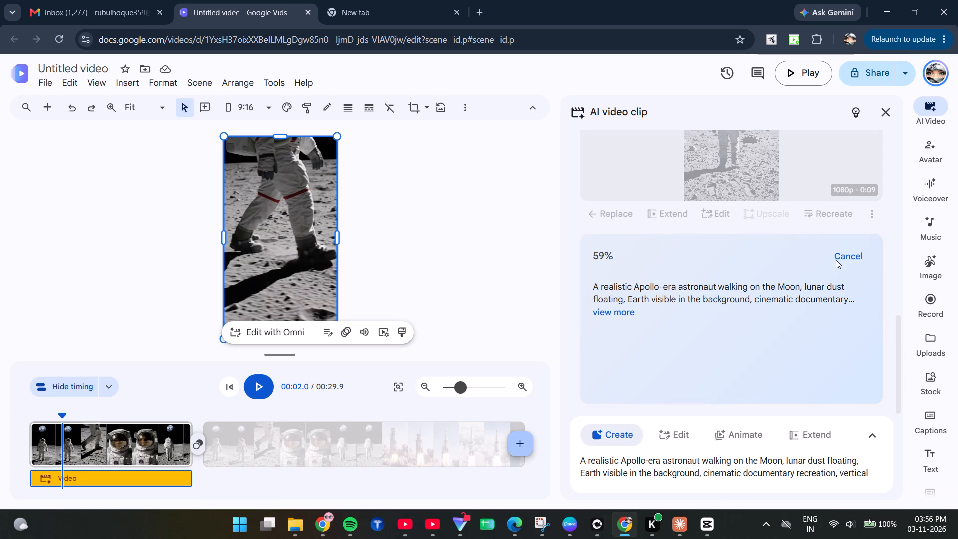
pyautogui.moveTo(836, 260); pyautogui.dragTo(893, 175)
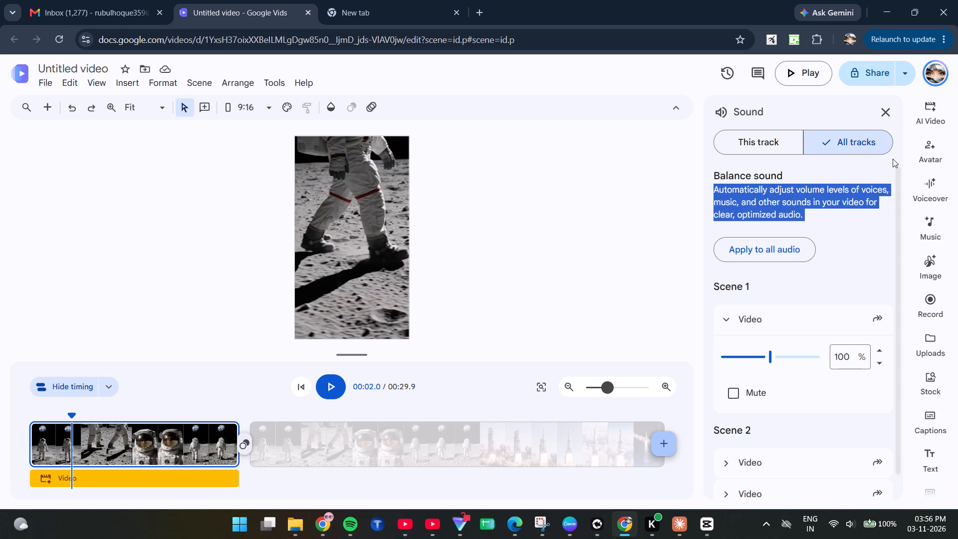
pyautogui.click(884, 110)
pyautogui.click(937, 114)
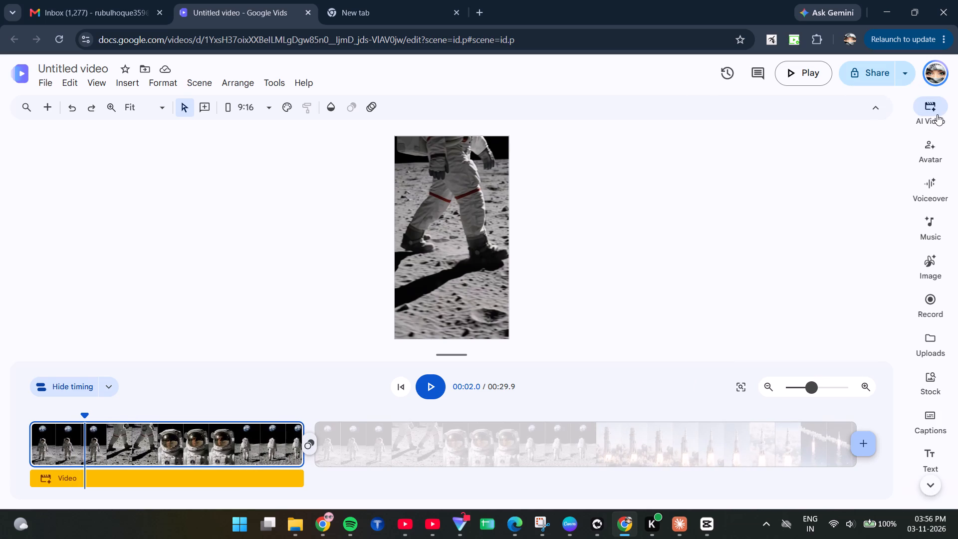
pyautogui.click(937, 114)
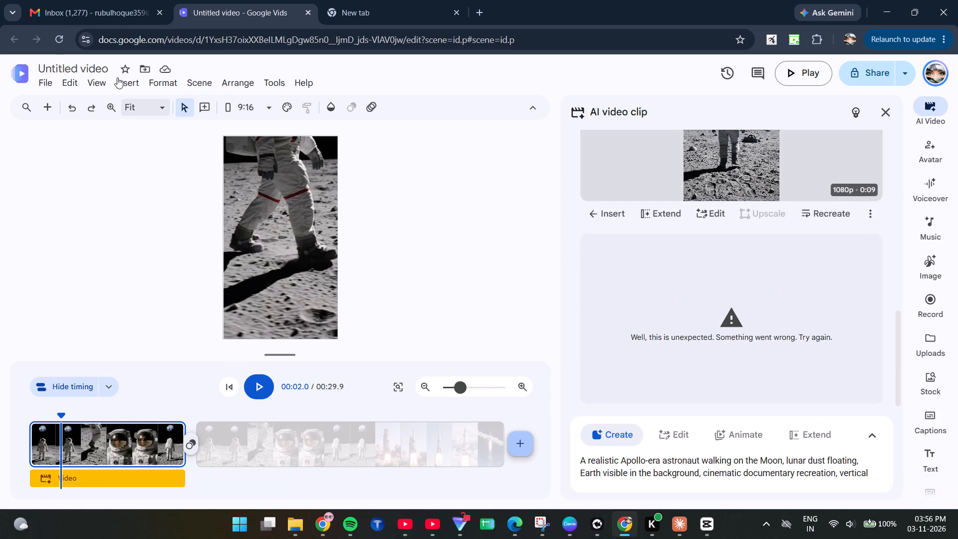
pyautogui.click(56, 35)
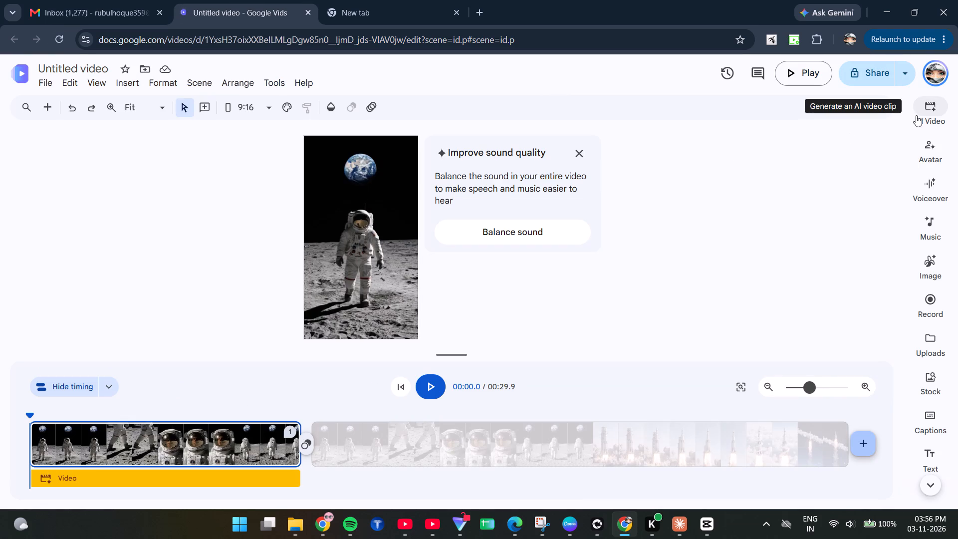
# Generate a new AI video clip from the copied Scene 1 prompt of an Apollo-era astronaut walking on the Moon.
pyautogui.click(916, 115)
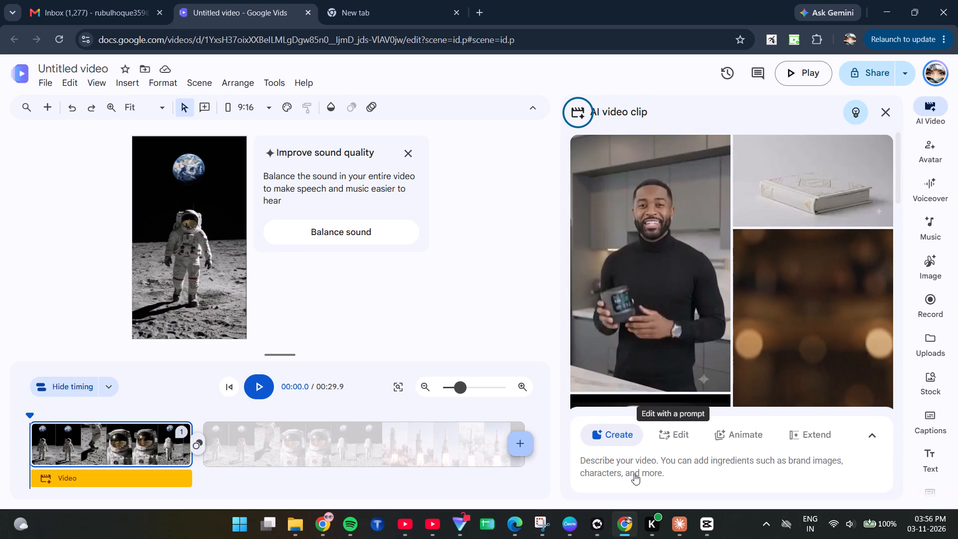
pyautogui.click(651, 459)
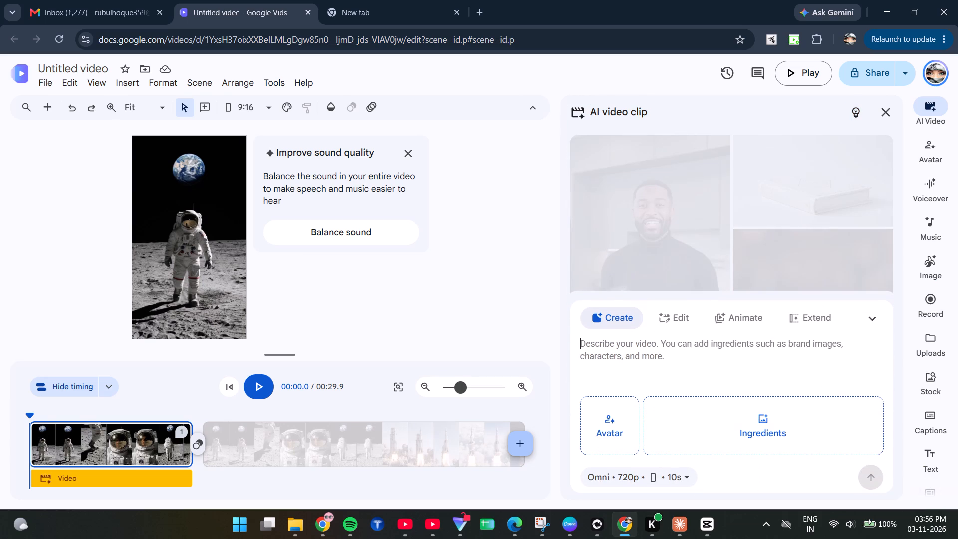
pyautogui.click(610, 357)
pyautogui.hotkey('ctrl', 'v')
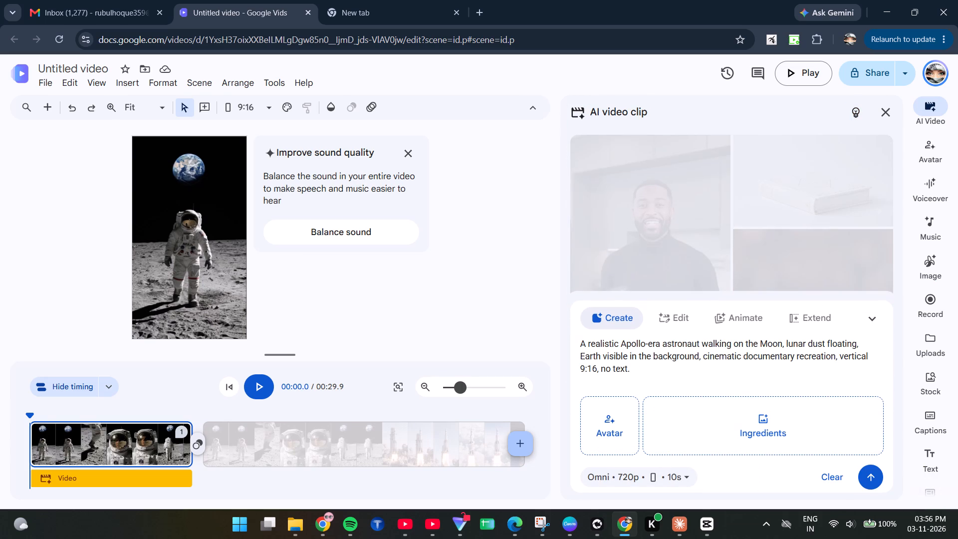
pyautogui.press('BackSpace')
pyautogui.click(860, 473)
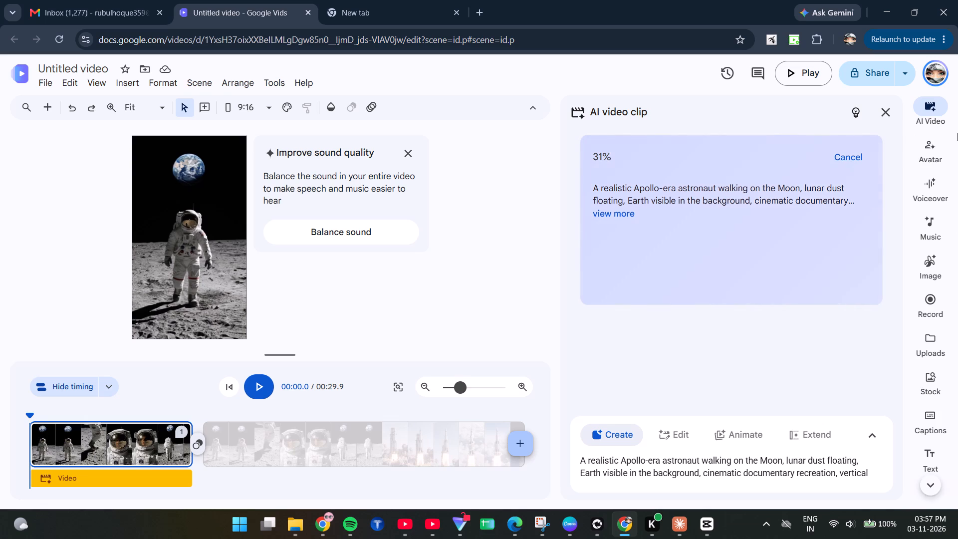
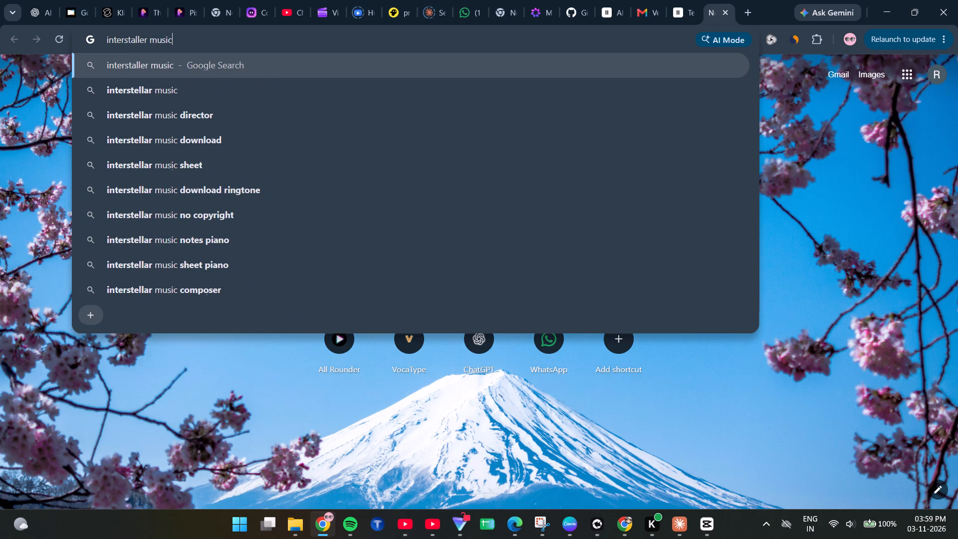
pyautogui.press('Return')
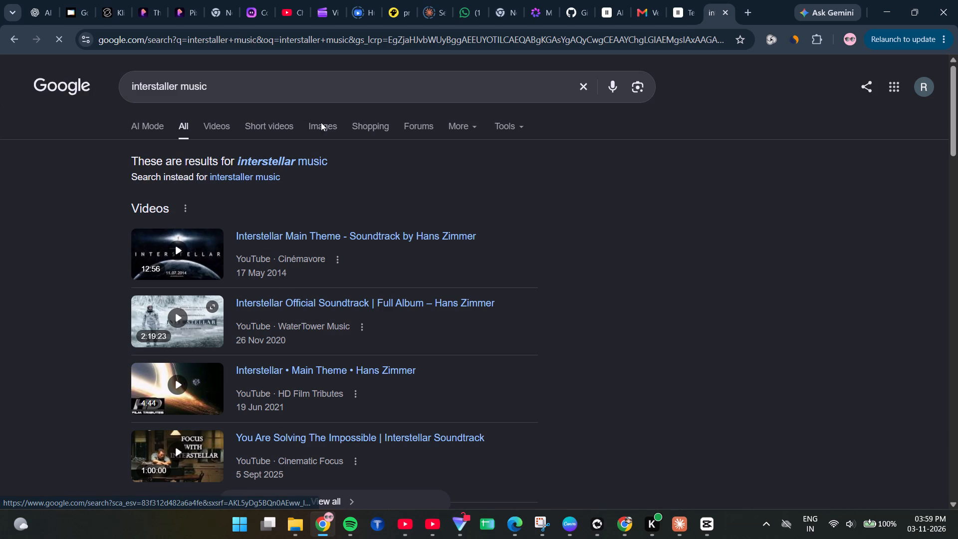
pyautogui.scroll(-4, 280, 335)
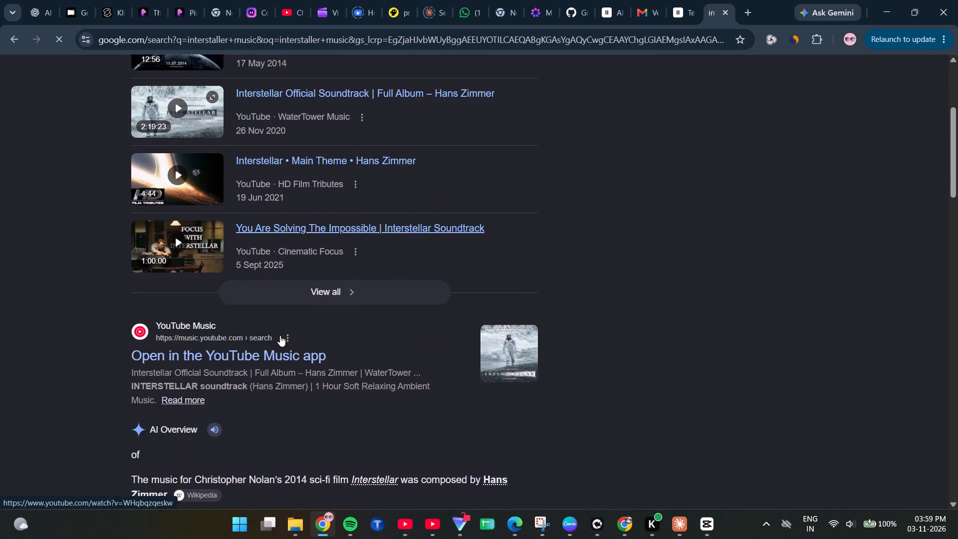
pyautogui.scroll(-6, 280, 335)
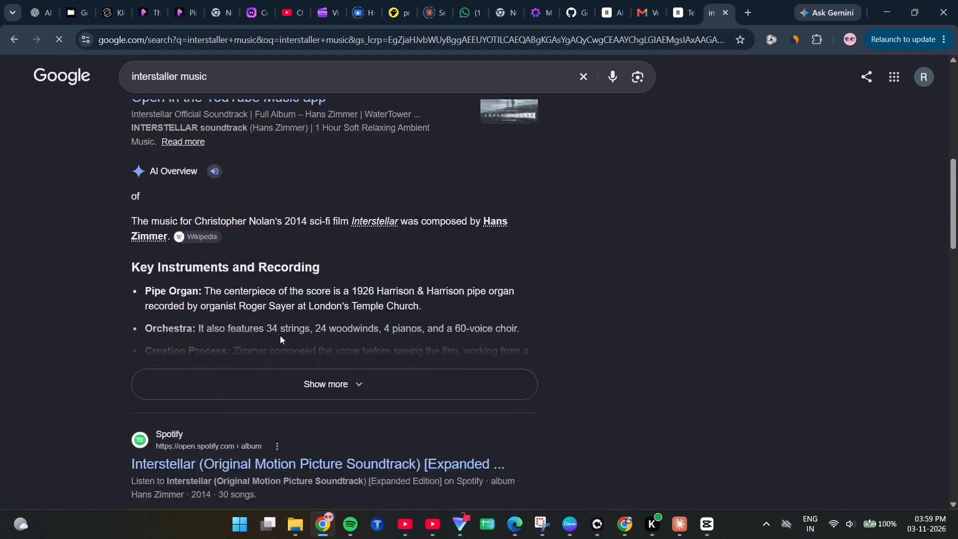
pyautogui.scroll(-2, 280, 335)
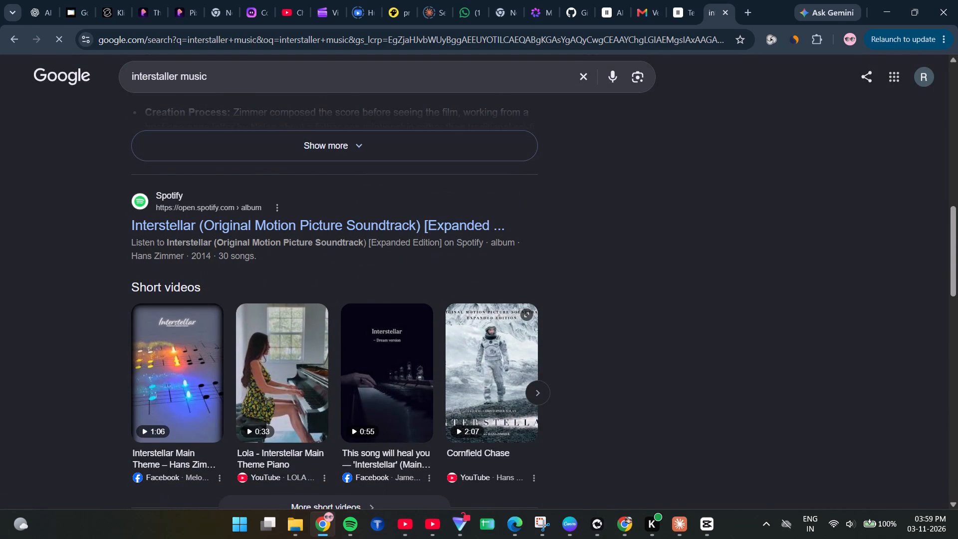
# Refine the web search to "interstaller music download" and open the MP3.pm result for the Interstellar main theme.
pyautogui.click(239, 80)
pyautogui.press('space')
pyautogui.write('download')
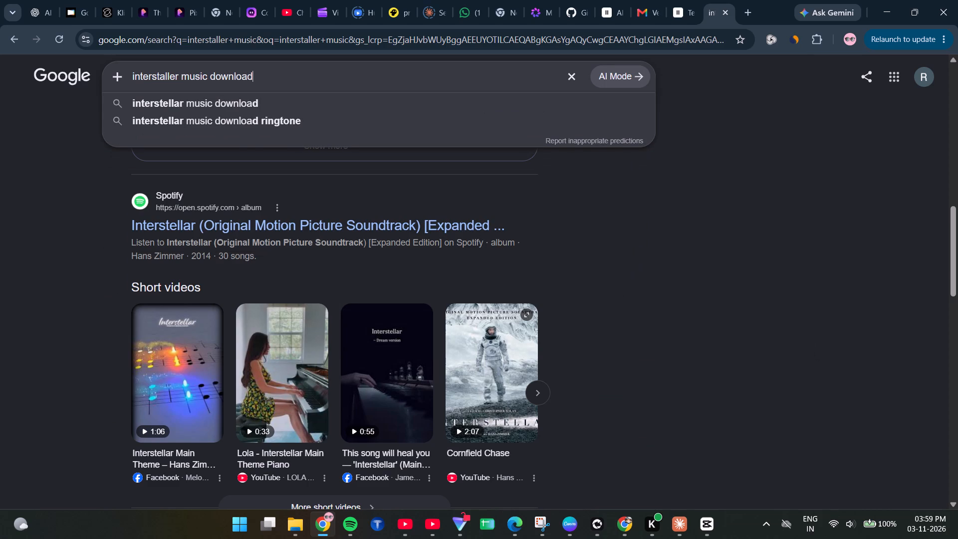
pyautogui.press('Return')
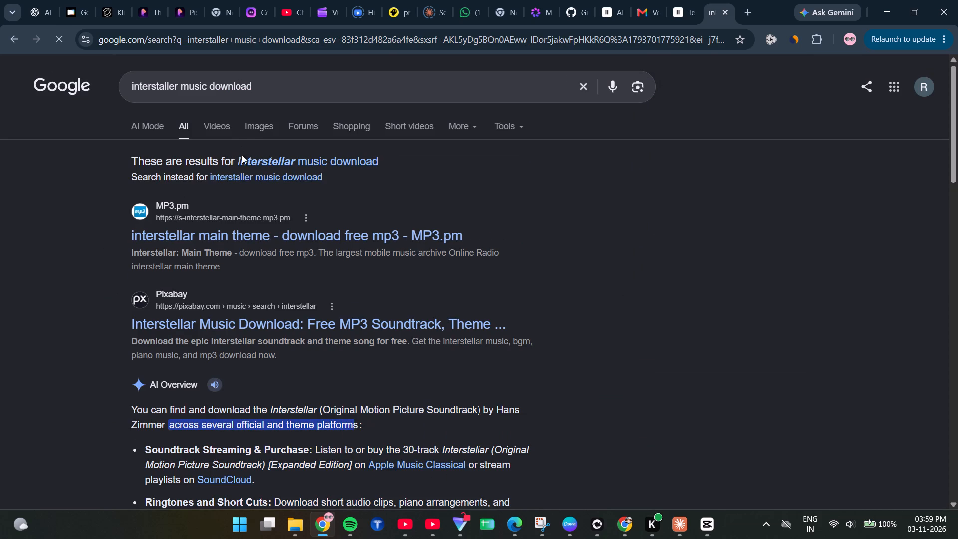
pyautogui.click(230, 239)
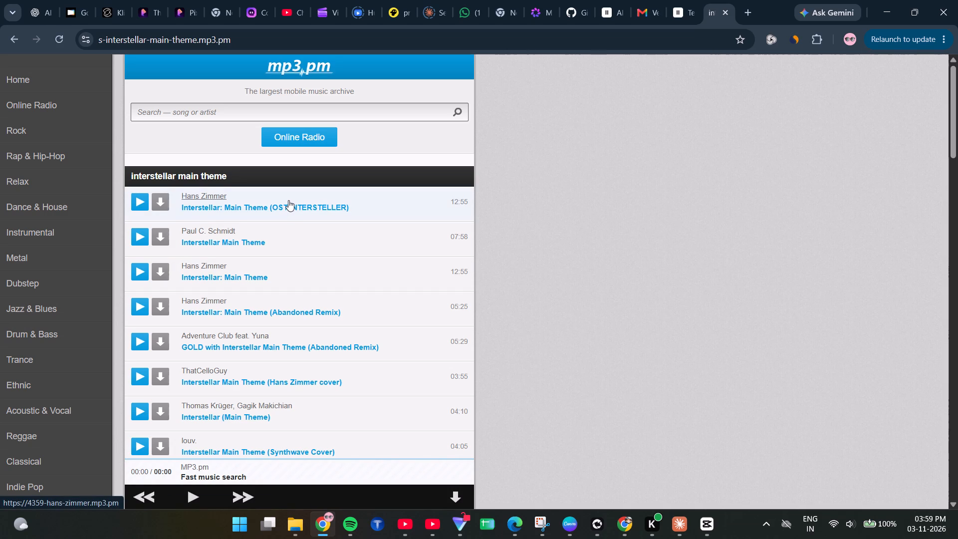
# Preview the first two listed Interstellar main theme tracks, returning to the Hans Zimmer OST INTERSTELLER version.
pyautogui.click(140, 199)
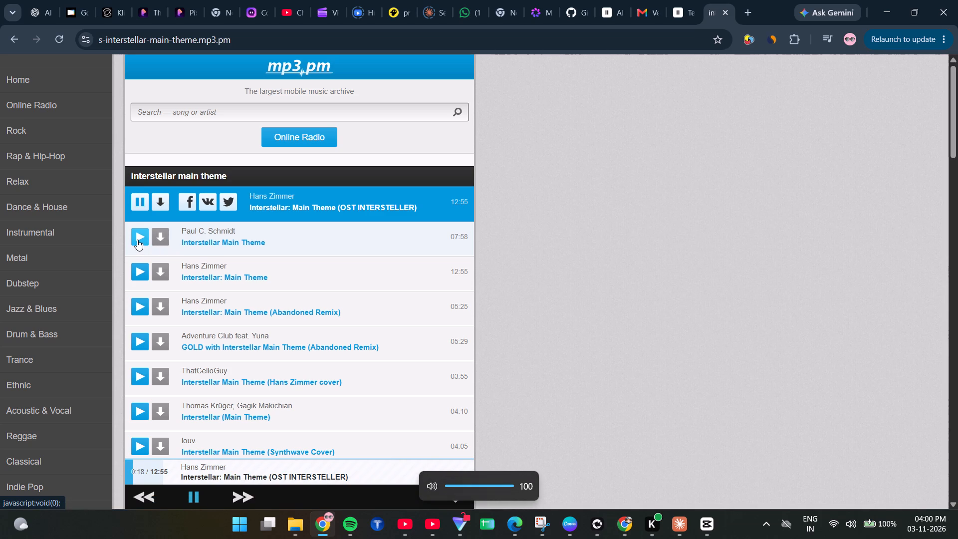
pyautogui.click(135, 239)
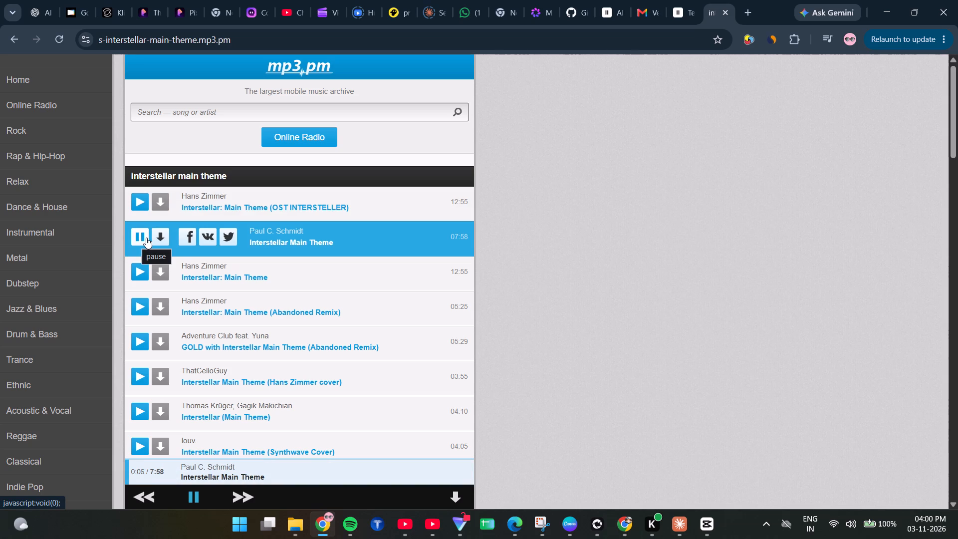
pyautogui.click(136, 199)
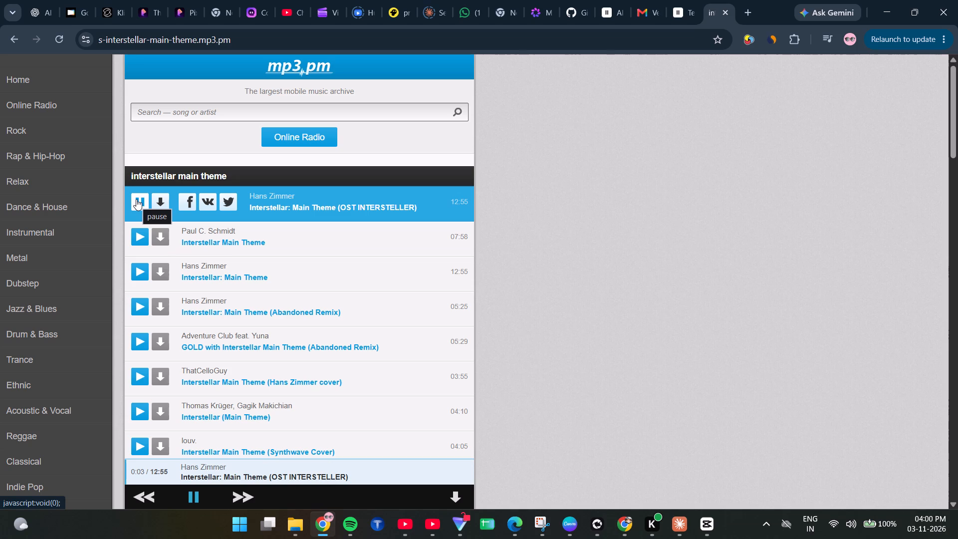
# Download Hans Zimmer's "Interstellar: Main Theme (OST INTERSTELLER)" as an mp3 and check its download progress.
pyautogui.click(158, 199)
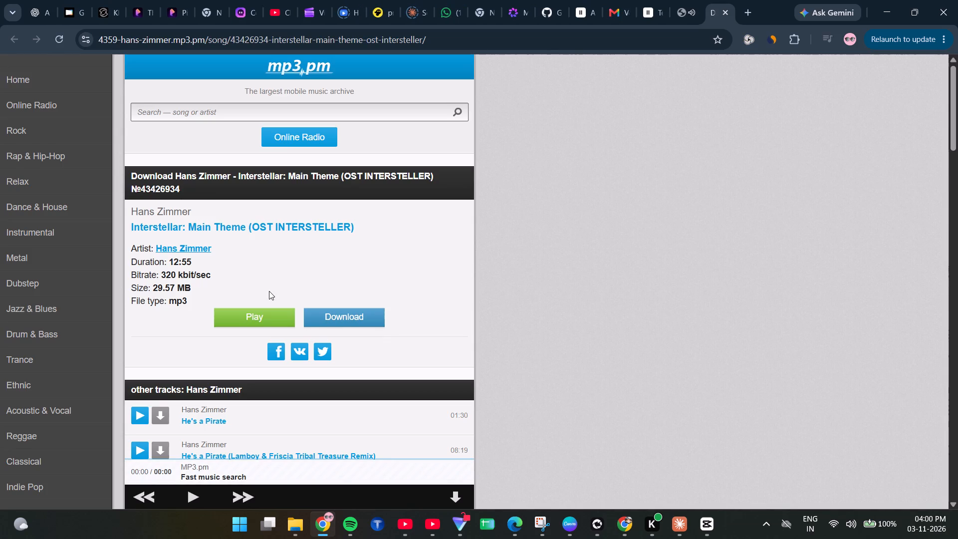
pyautogui.click(331, 318)
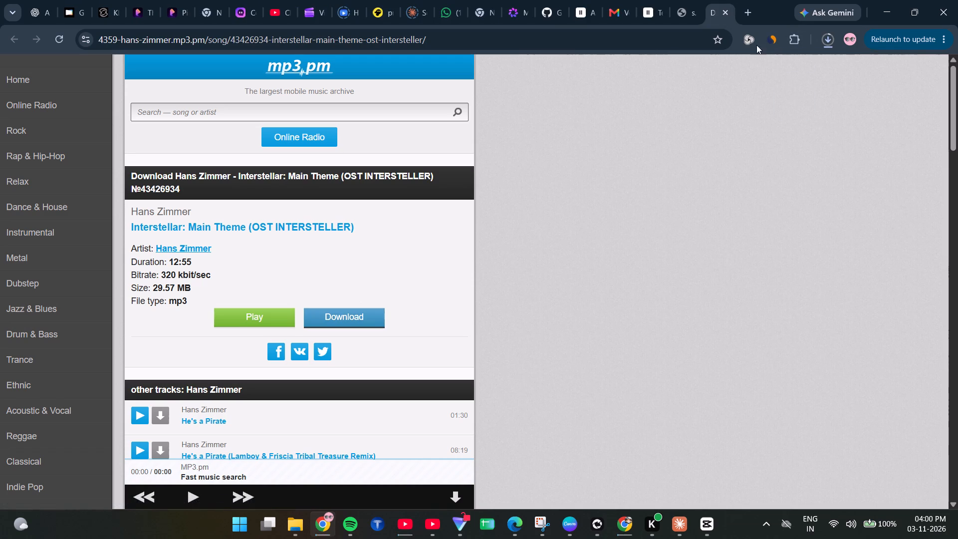
pyautogui.click(826, 38)
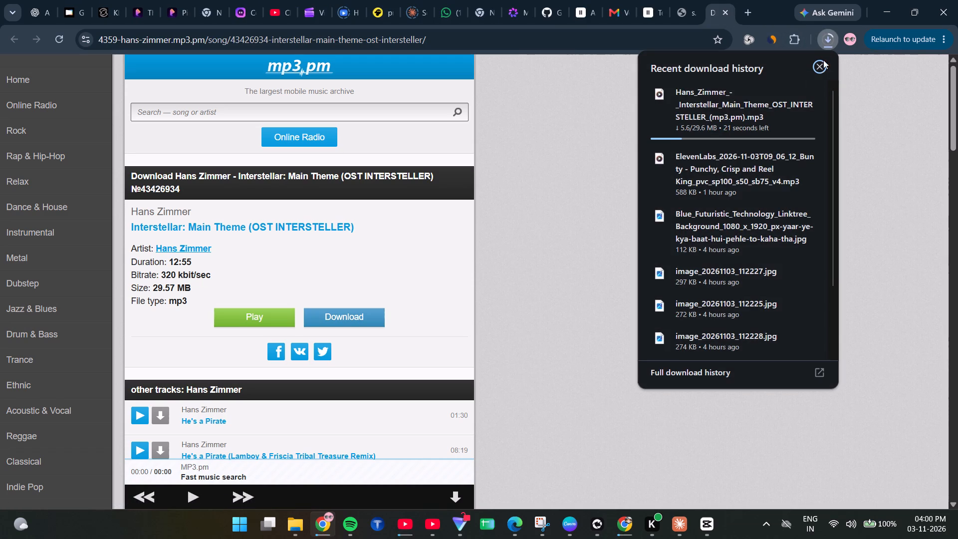
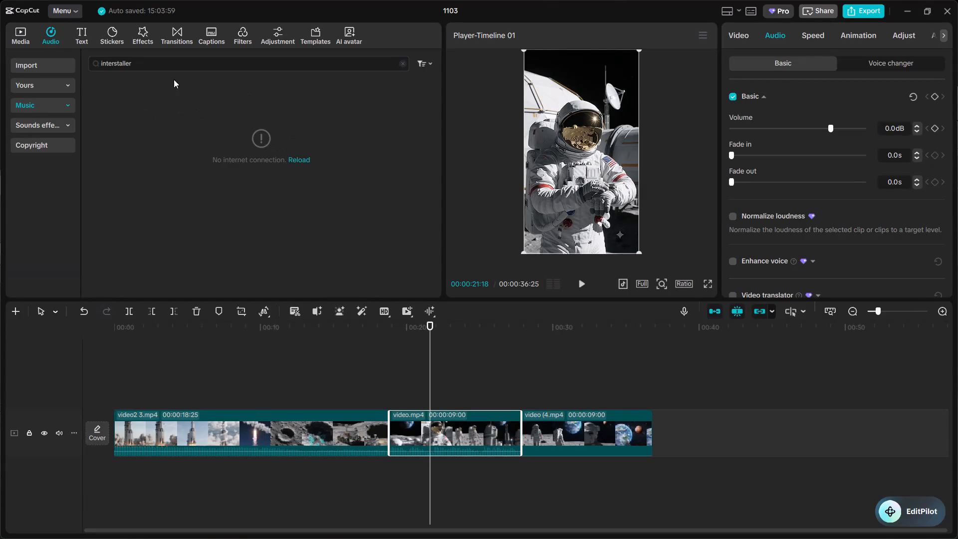
# In CapCut, import "video (1)" from the Ai Video folder and place it at the very start of the timeline, before video2 3.mp4.
pyautogui.click(17, 36)
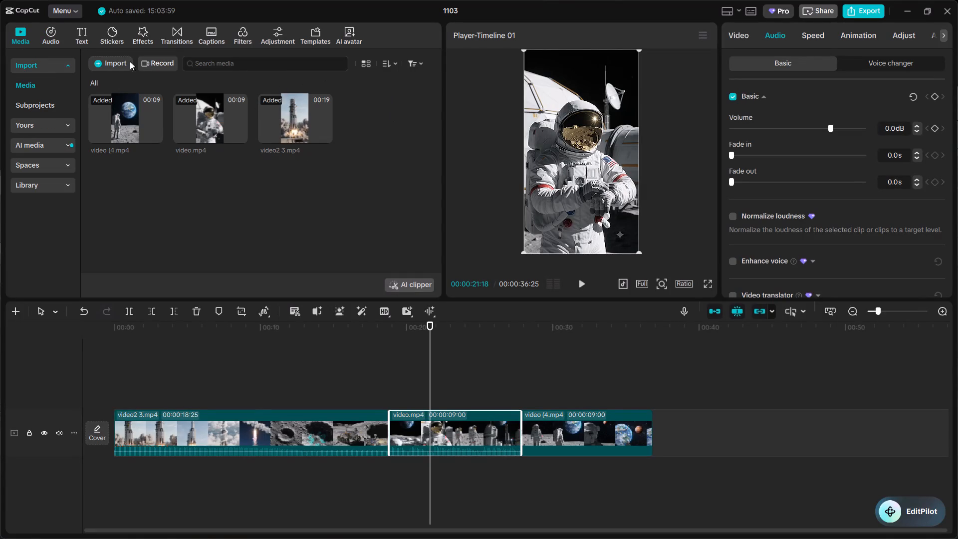
pyautogui.click(114, 57)
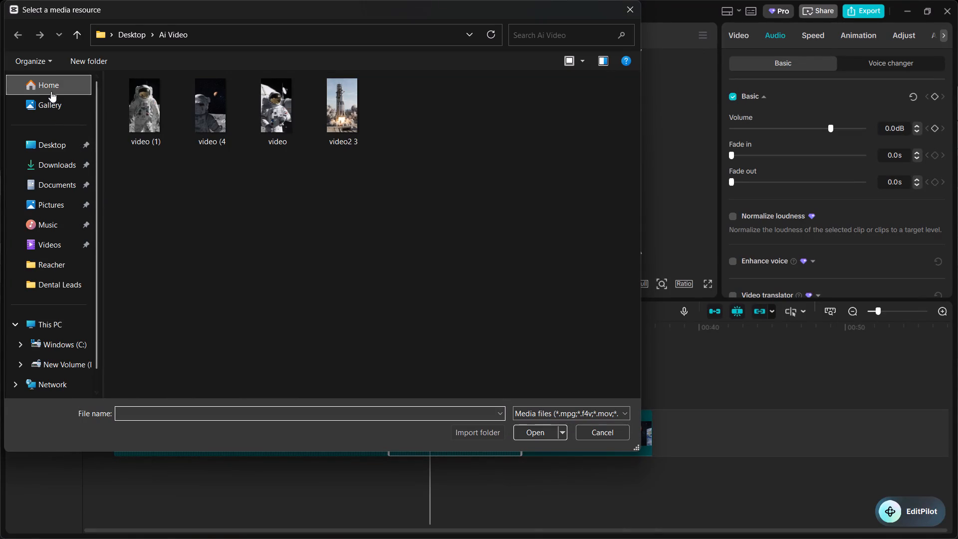
pyautogui.click(151, 110)
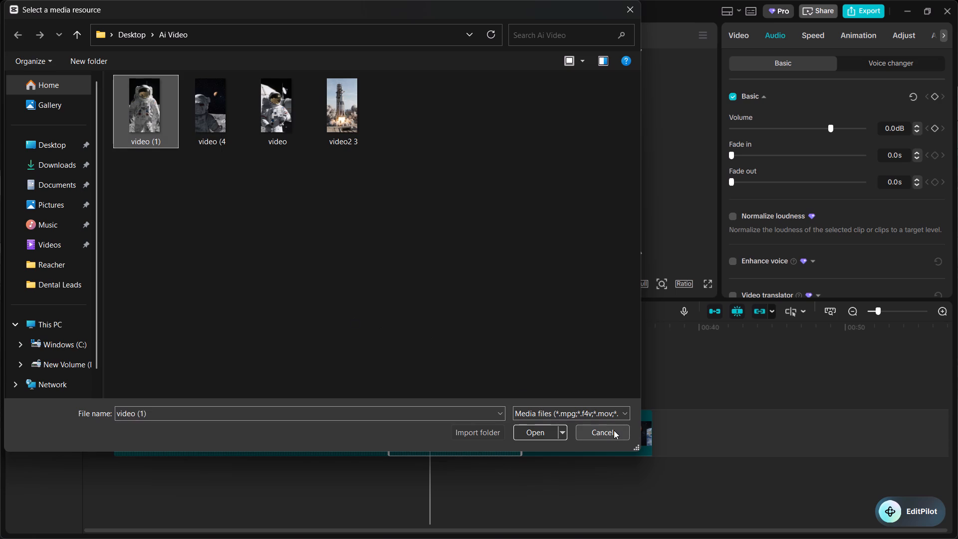
pyautogui.click(535, 431)
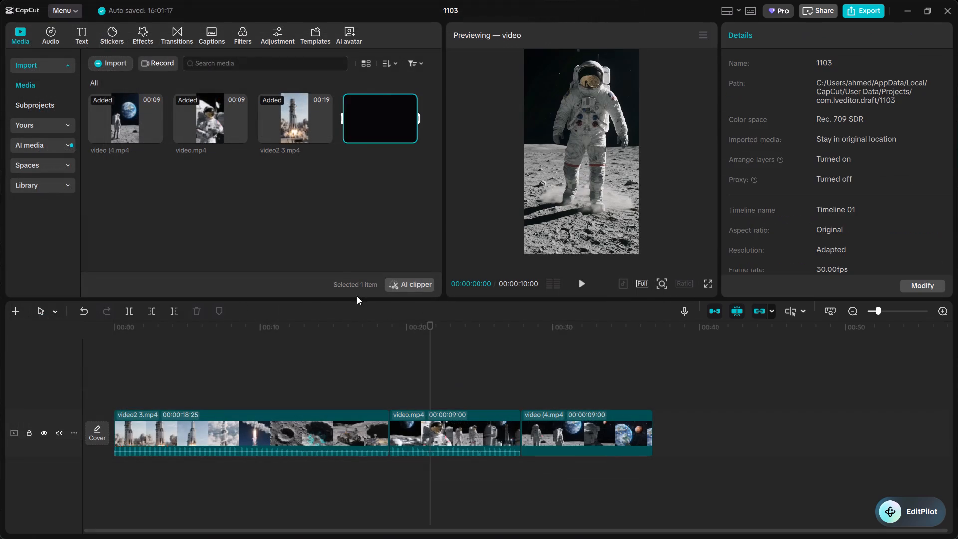
pyautogui.moveTo(373, 125); pyautogui.dragTo(112, 429)
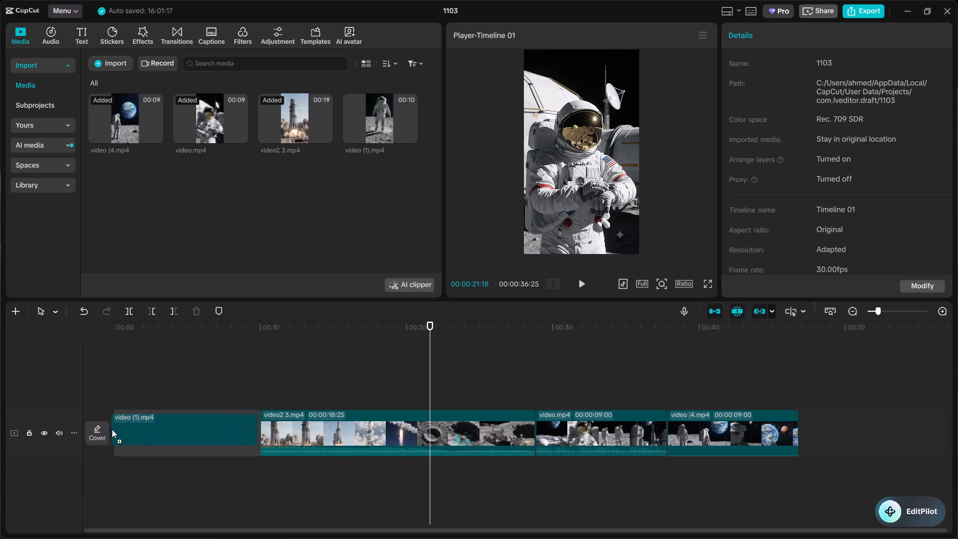
pyautogui.moveTo(112, 429); pyautogui.dragTo(117, 429)
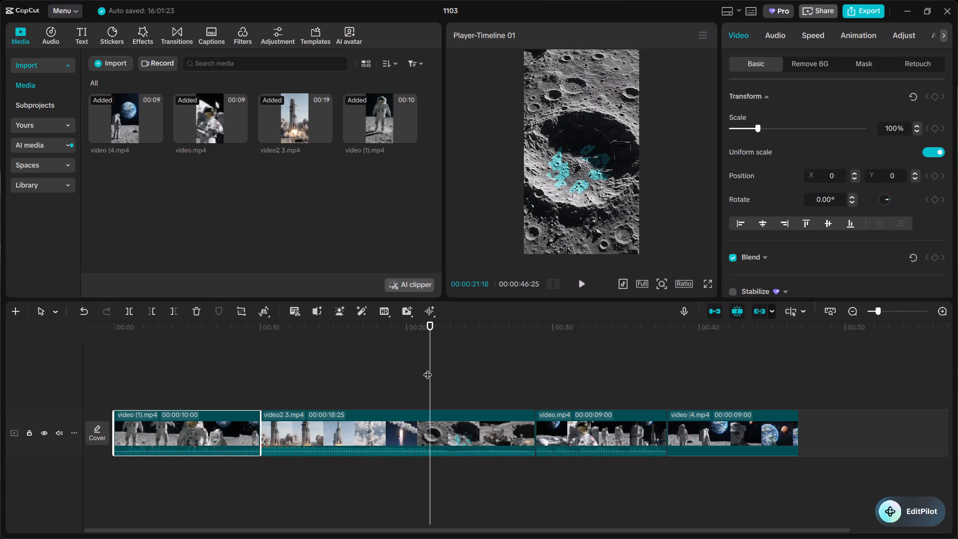
# Play back the timeline from the beginning through the rocket launch scene to check the clip order and sound.
pyautogui.moveTo(428, 368); pyautogui.dragTo(114, 424)
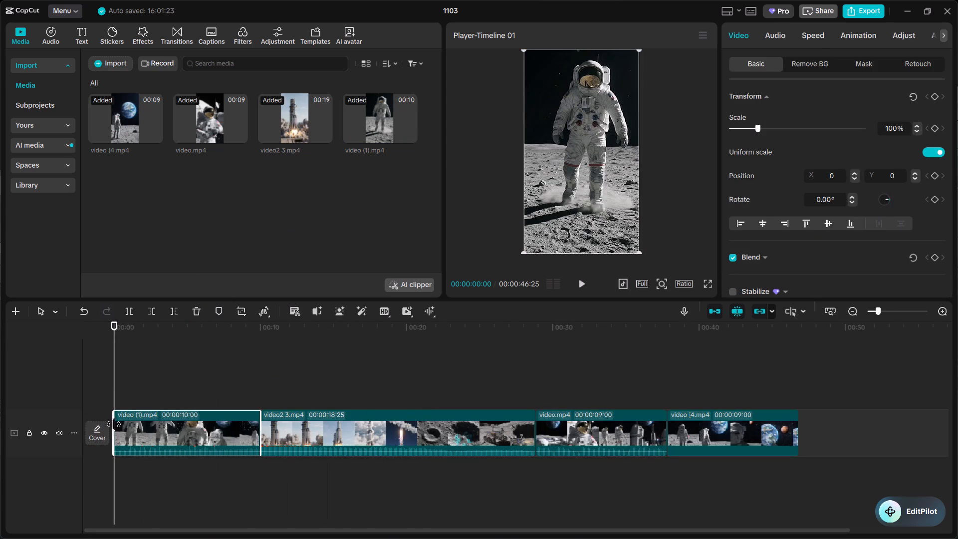
pyautogui.click(585, 284)
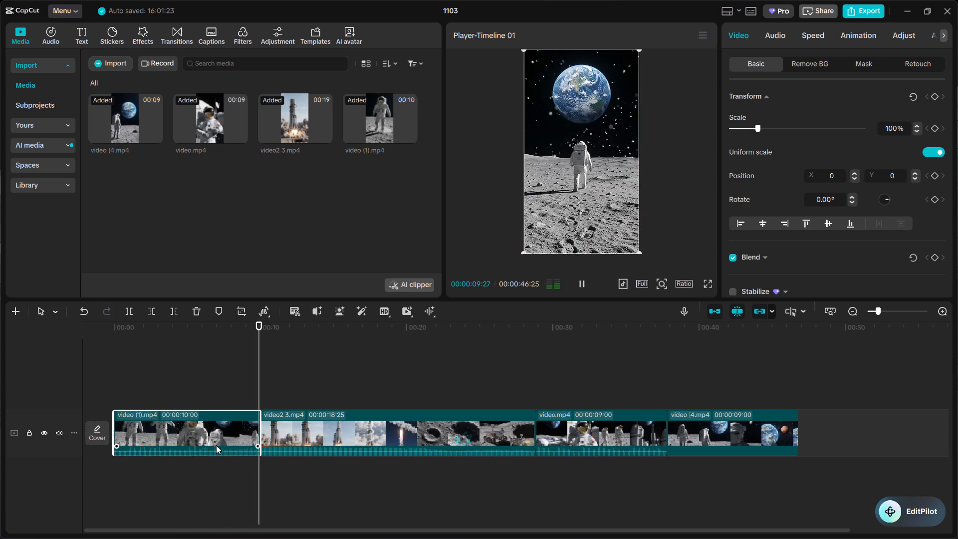
pyautogui.click(175, 447)
pyautogui.click(175, 432)
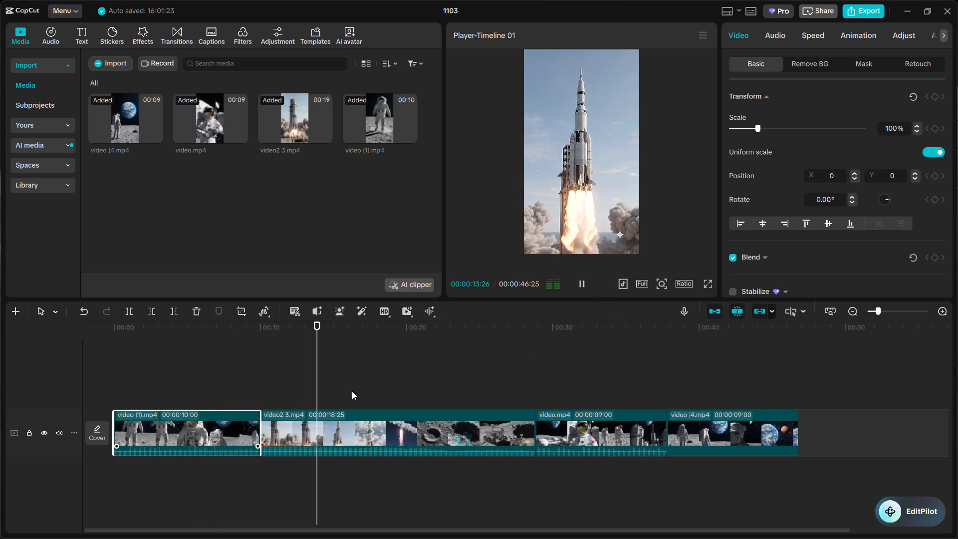
pyautogui.click(581, 279)
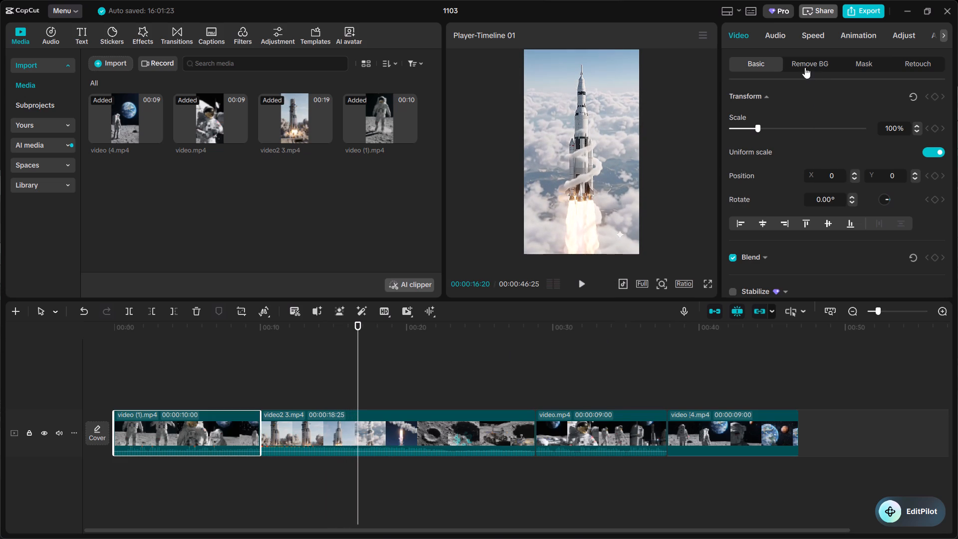
# Mute the video (1).mp4, video2 3.mp4 and video.mp4 clips by lowering each volume to -∞ dB, playing the timeline to check the sound.
pyautogui.click(776, 36)
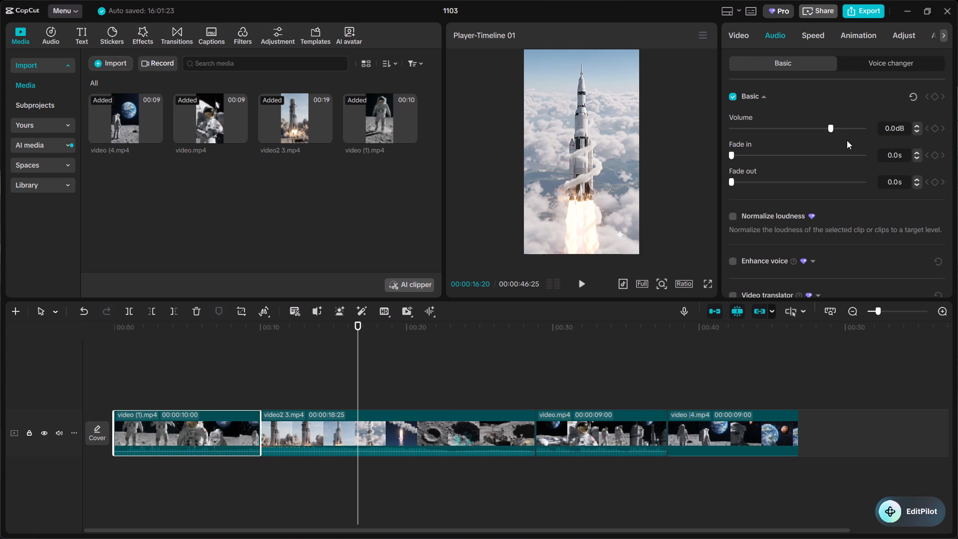
pyautogui.moveTo(826, 127); pyautogui.dragTo(696, 153)
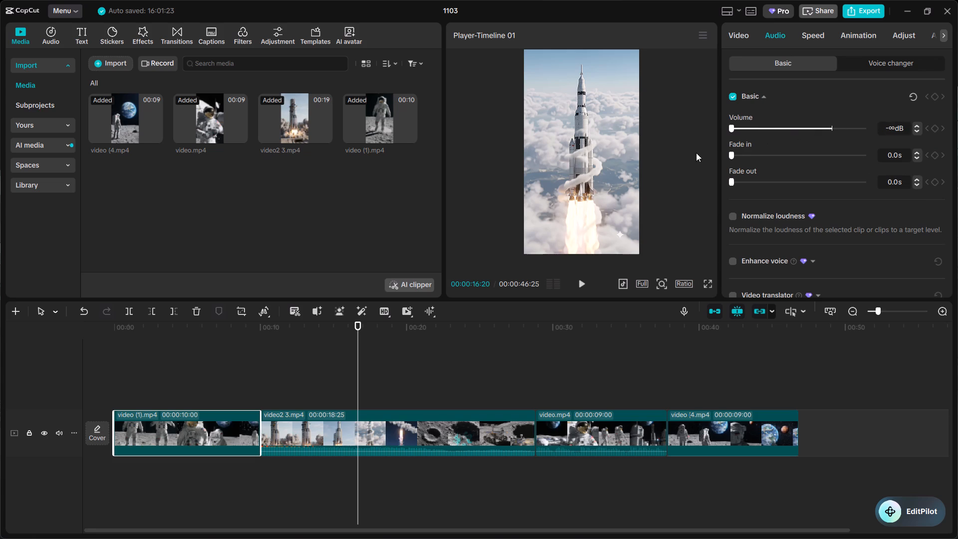
pyautogui.moveTo(696, 153); pyautogui.dragTo(695, 153)
pyautogui.click(314, 430)
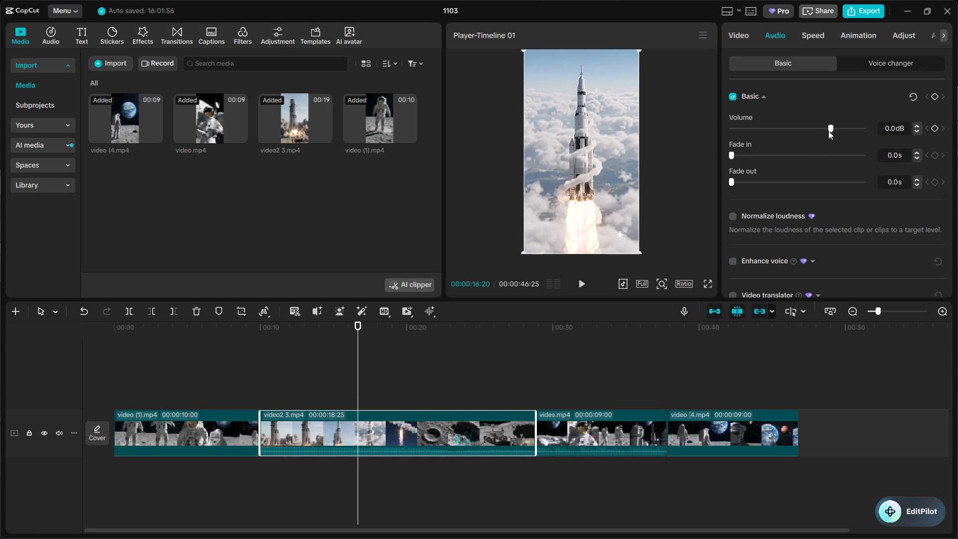
pyautogui.moveTo(828, 131); pyautogui.dragTo(652, 164)
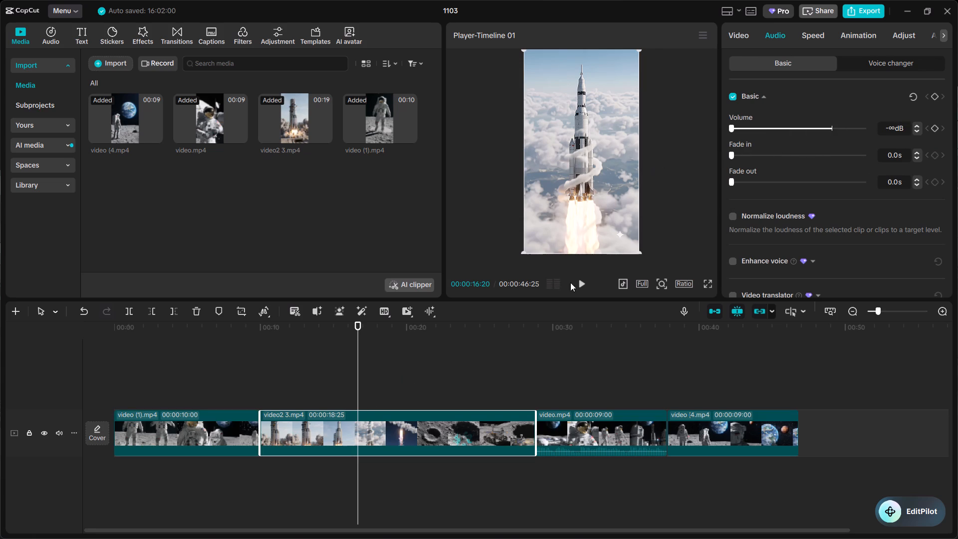
pyautogui.click(584, 283)
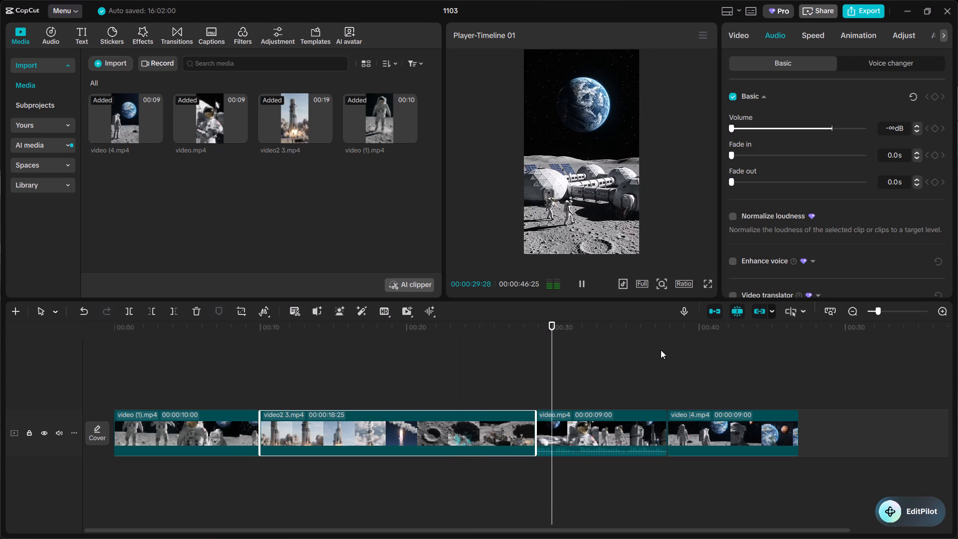
pyautogui.click(599, 430)
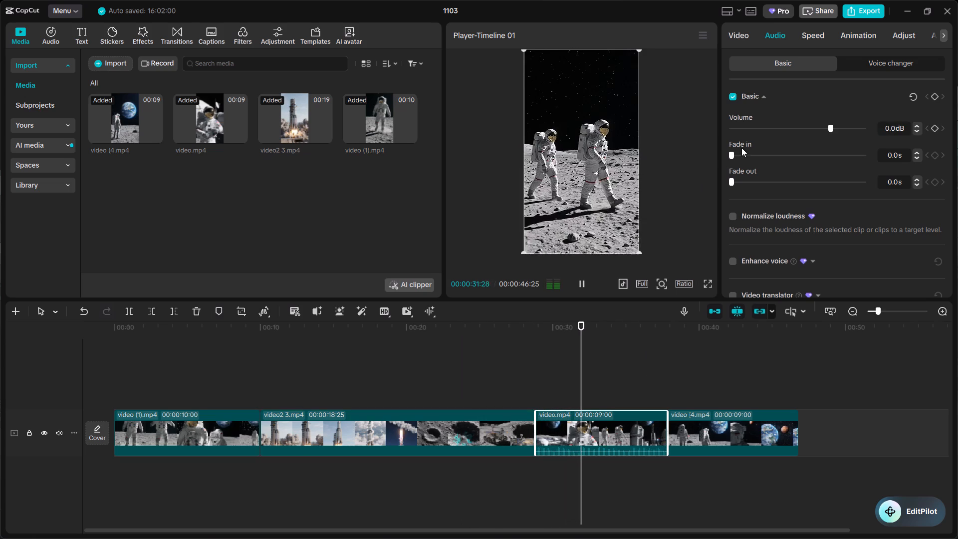
pyautogui.moveTo(825, 131); pyautogui.dragTo(780, 134)
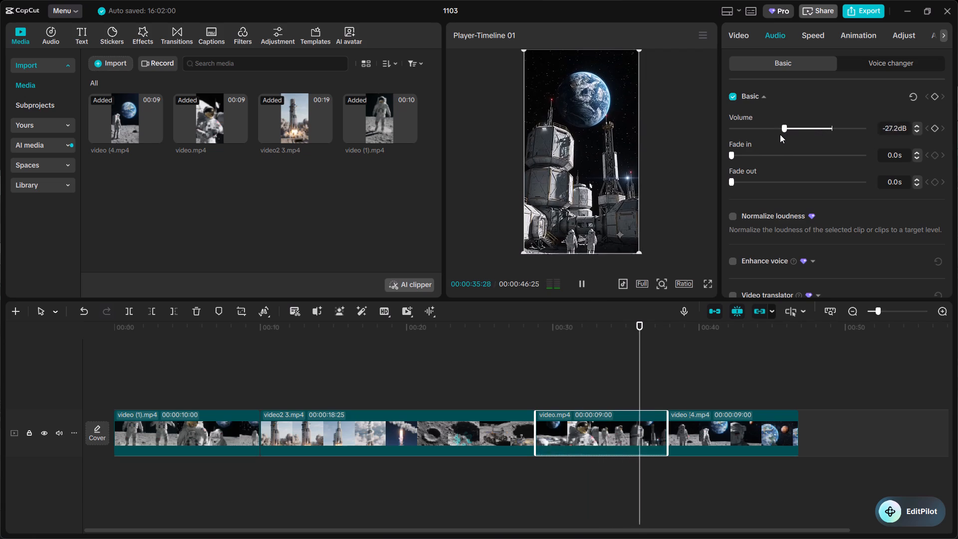
pyautogui.moveTo(780, 134); pyautogui.dragTo(677, 148)
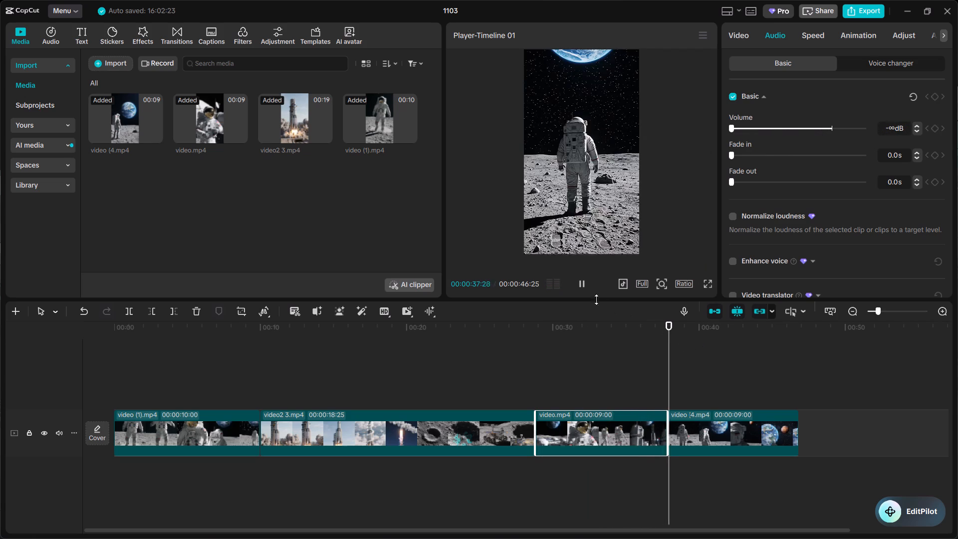
pyautogui.click(580, 287)
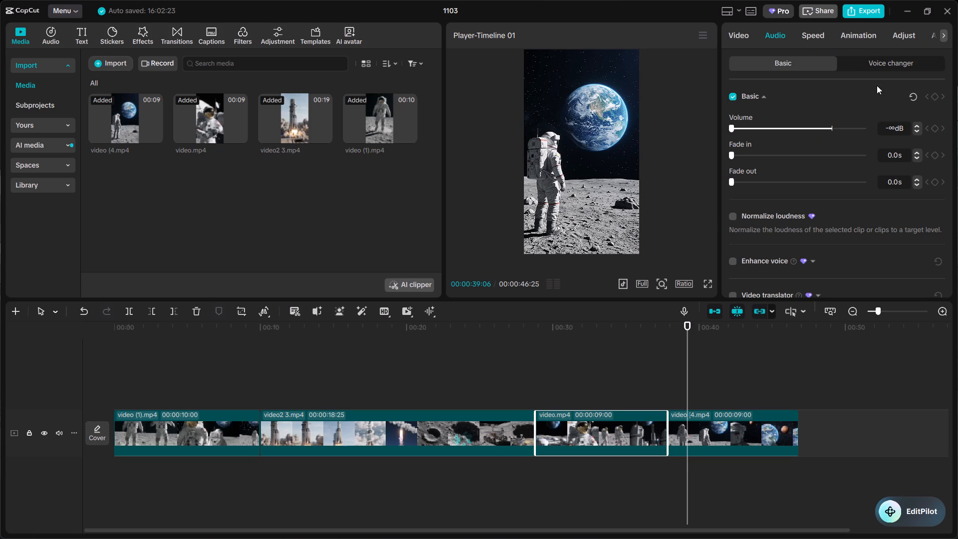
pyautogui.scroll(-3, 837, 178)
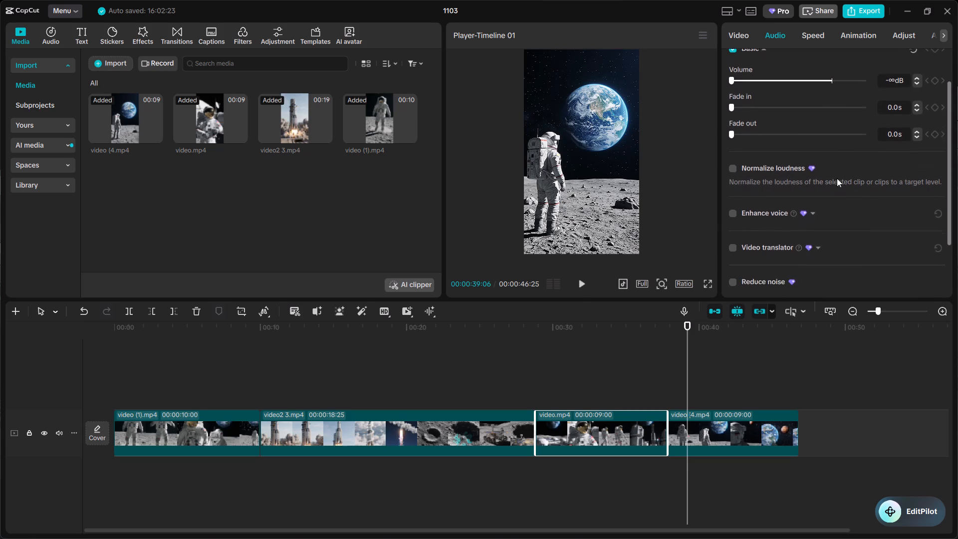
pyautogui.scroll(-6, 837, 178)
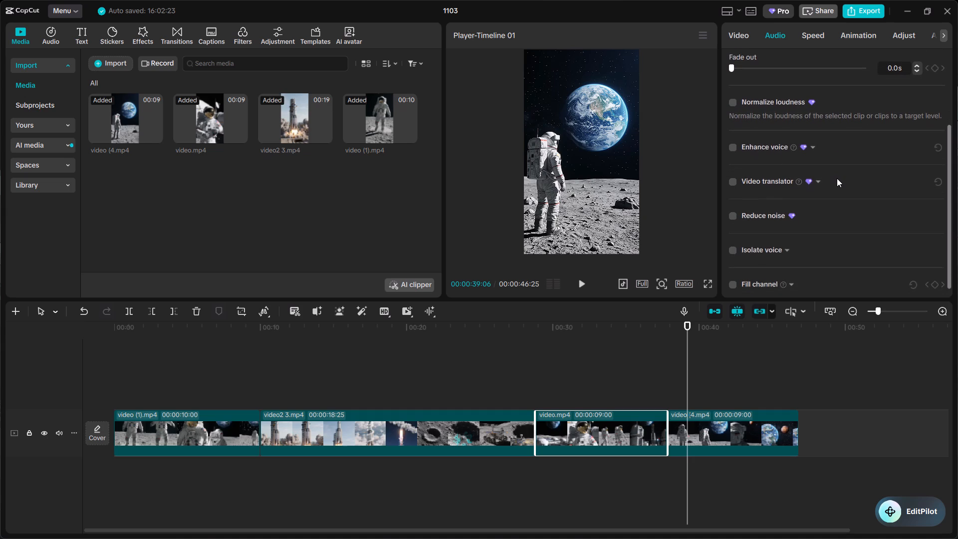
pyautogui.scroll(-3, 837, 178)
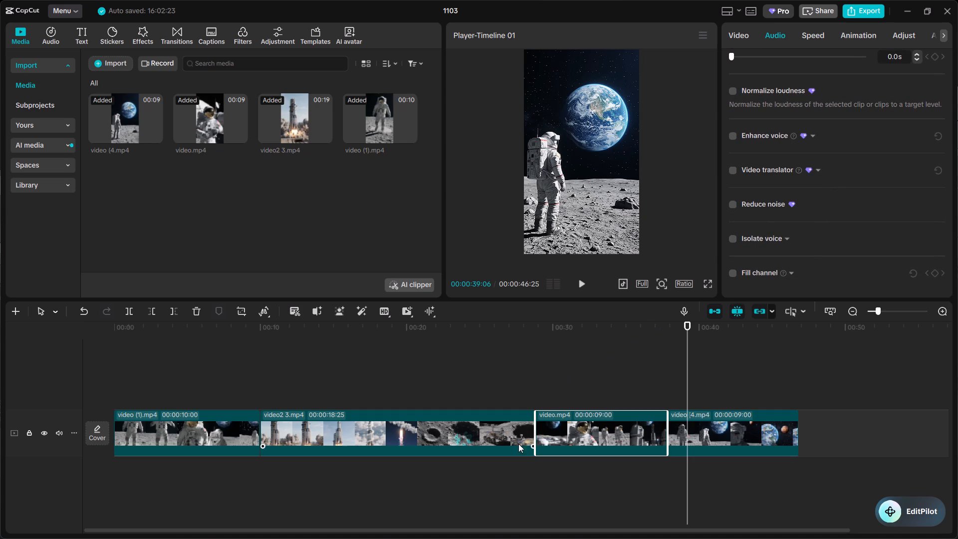
# Extract the audio from the video.mp4 clip and delete the separated audio clip.
pyautogui.rightClick(578, 429)
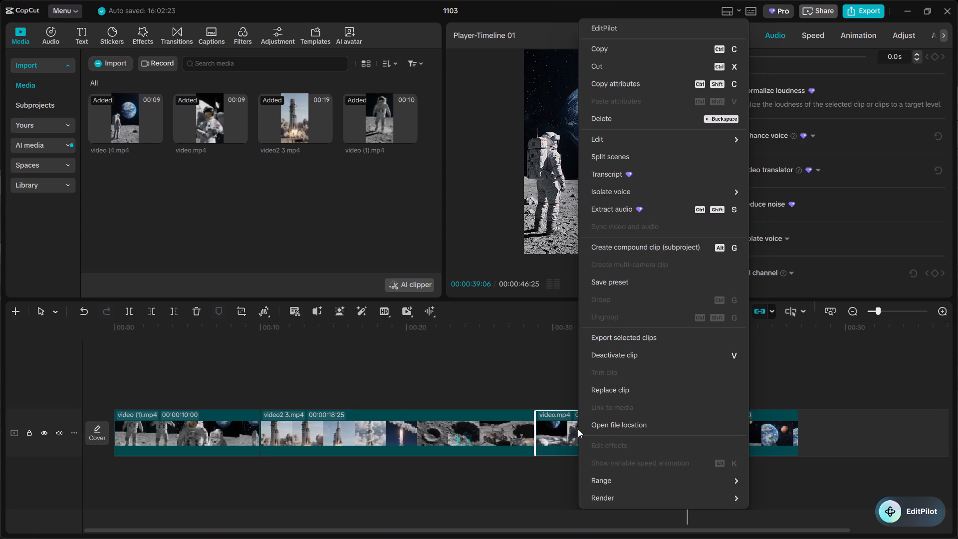
pyautogui.click(629, 214)
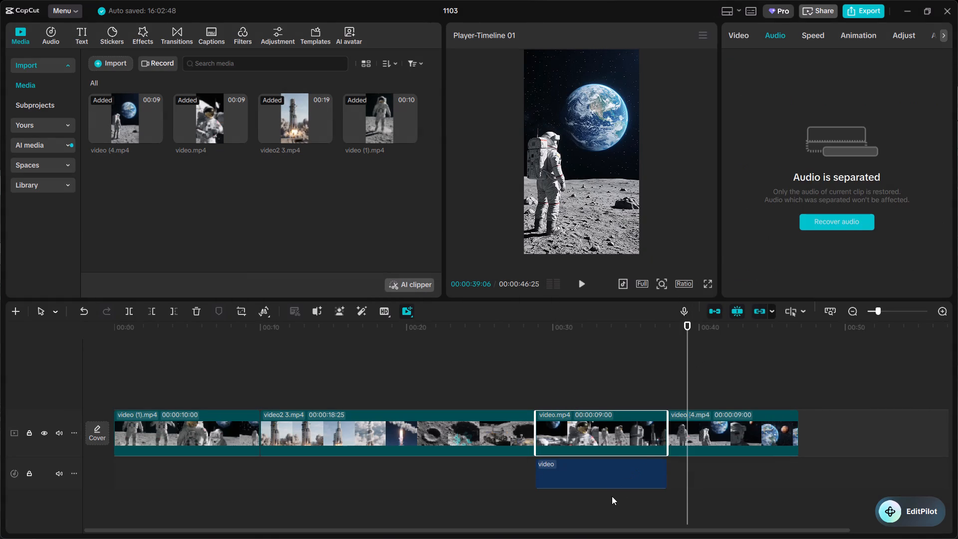
pyautogui.rightClick(616, 481)
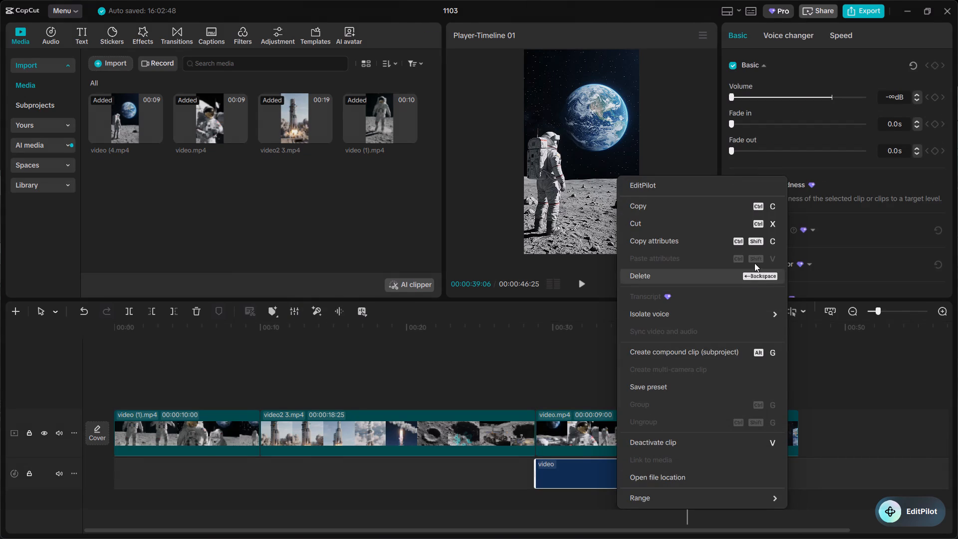
pyautogui.click(745, 279)
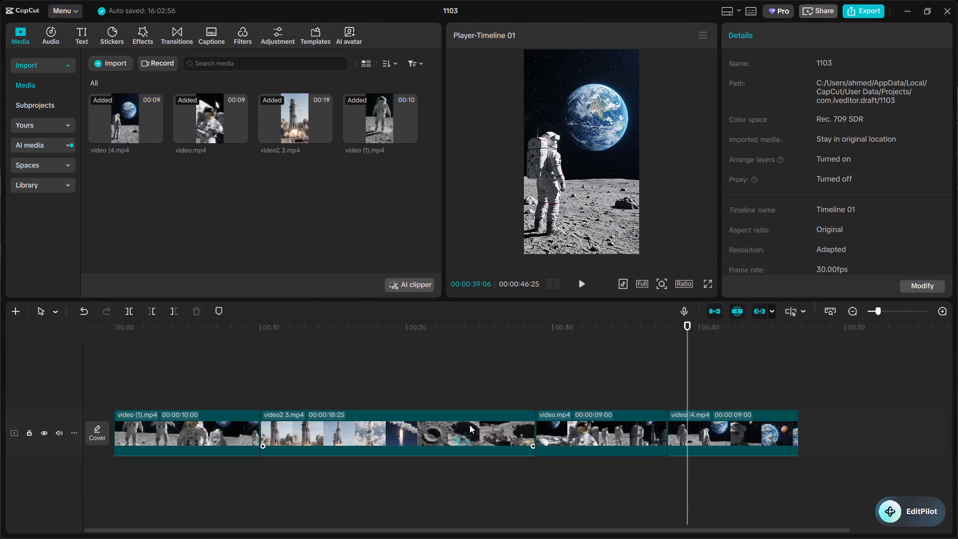
# Extract the audio from the video (1).mp4, video2 3.mp4 and video (4.mp4 clips on the timeline.
pyautogui.moveTo(215, 433); pyautogui.dragTo(219, 433)
pyautogui.moveTo(219, 433); pyautogui.dragTo(209, 434)
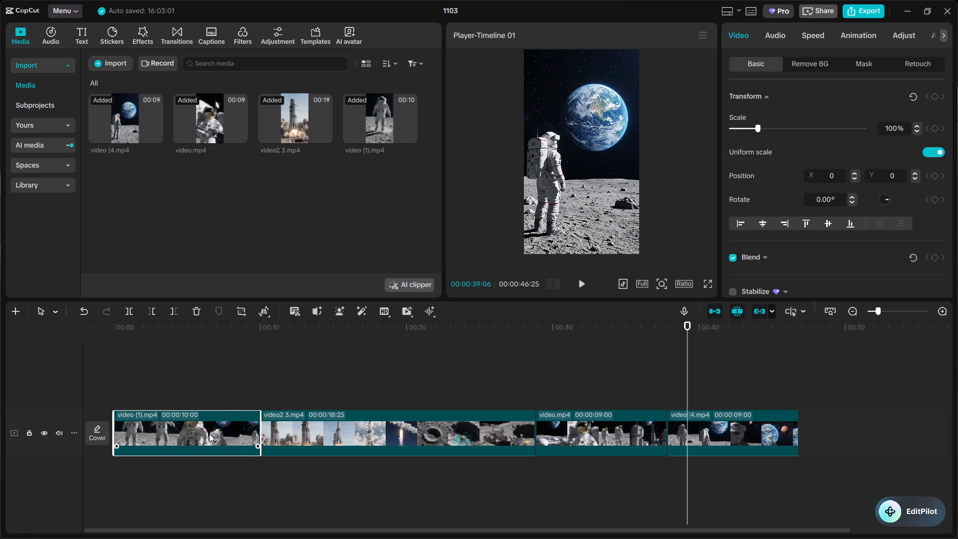
pyautogui.rightClick(209, 434)
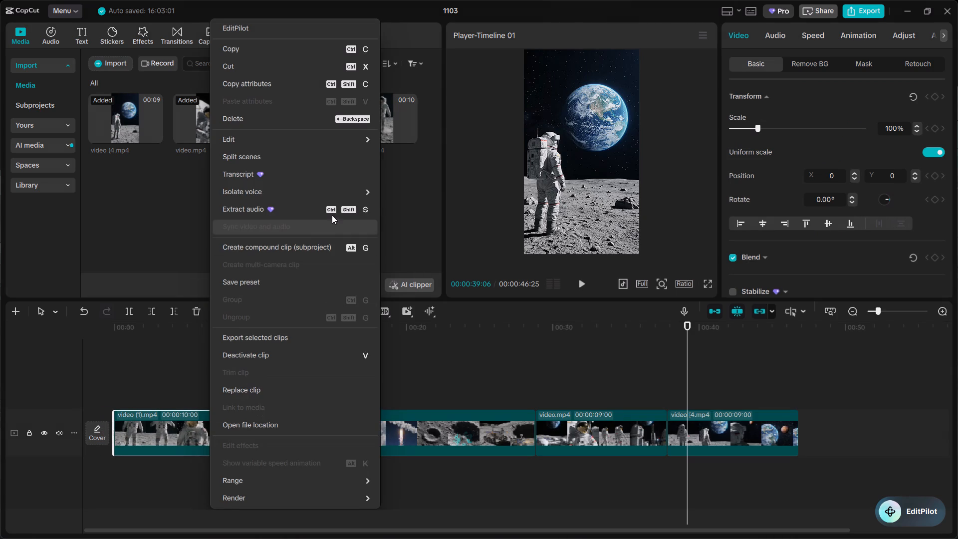
pyautogui.click(334, 211)
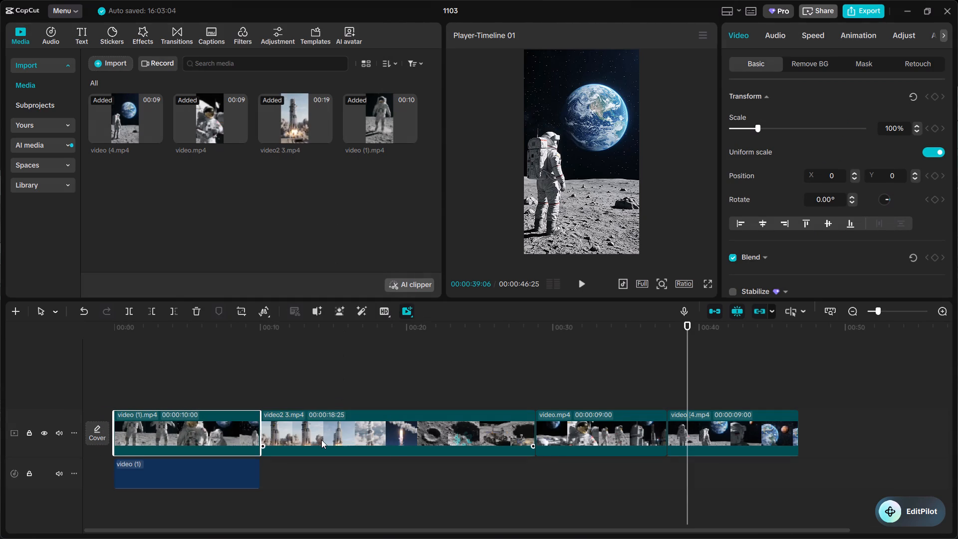
pyautogui.rightClick(321, 440)
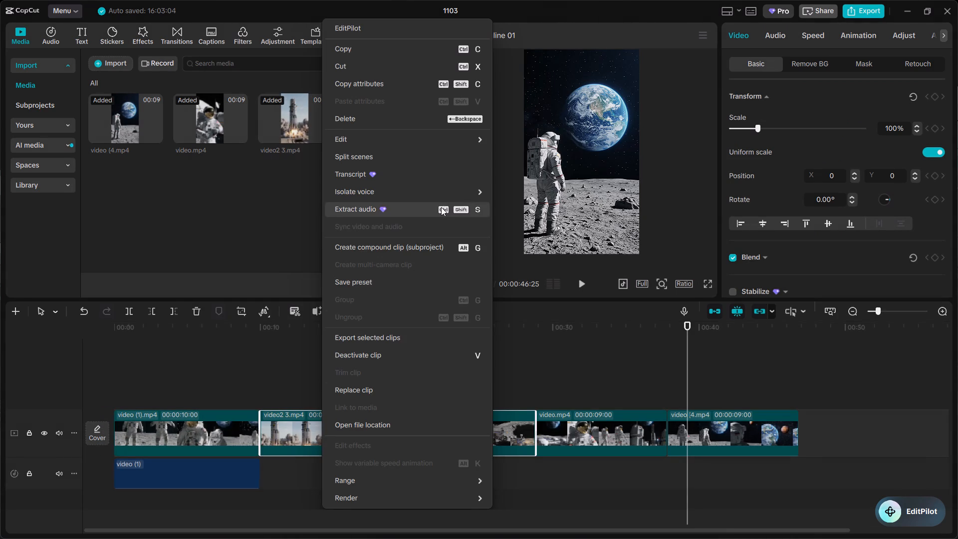
pyautogui.click(443, 211)
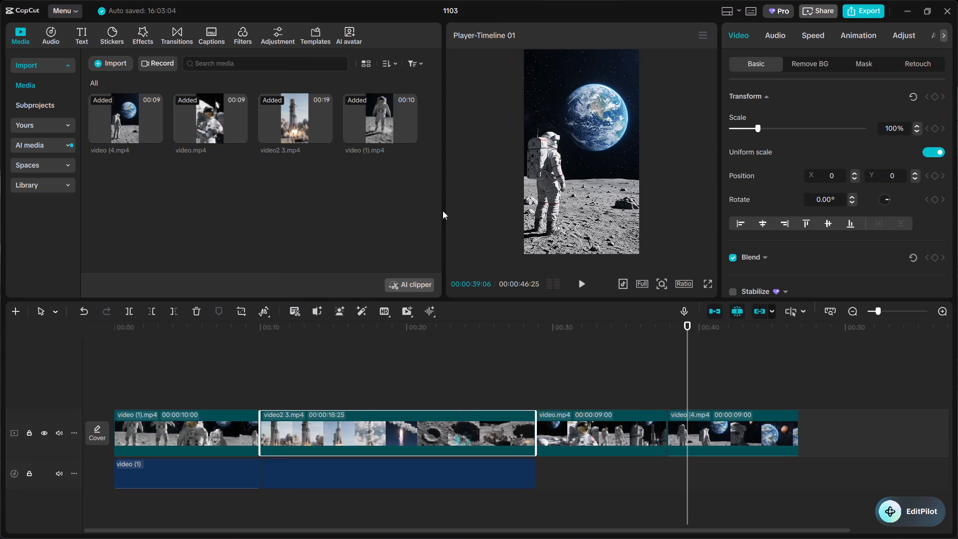
pyautogui.rightClick(579, 438)
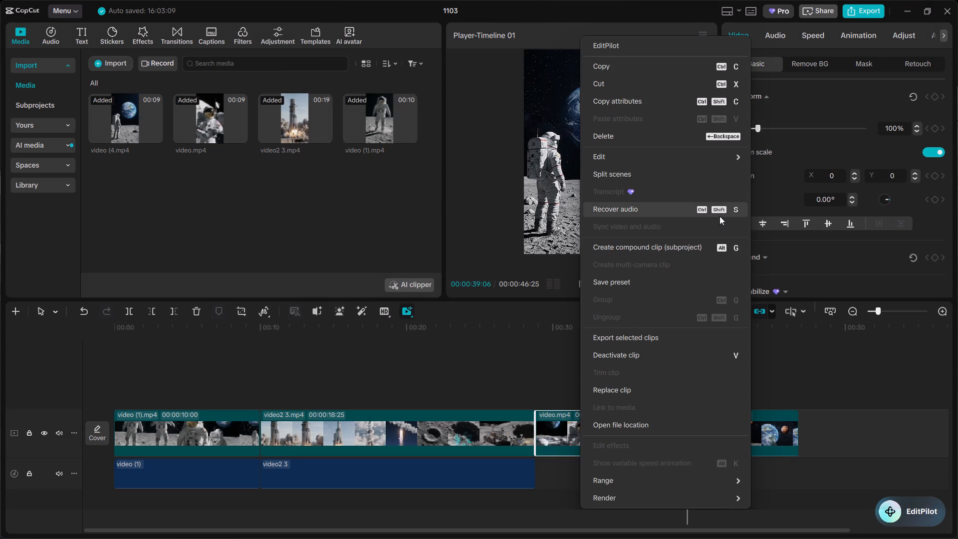
pyautogui.click(839, 377)
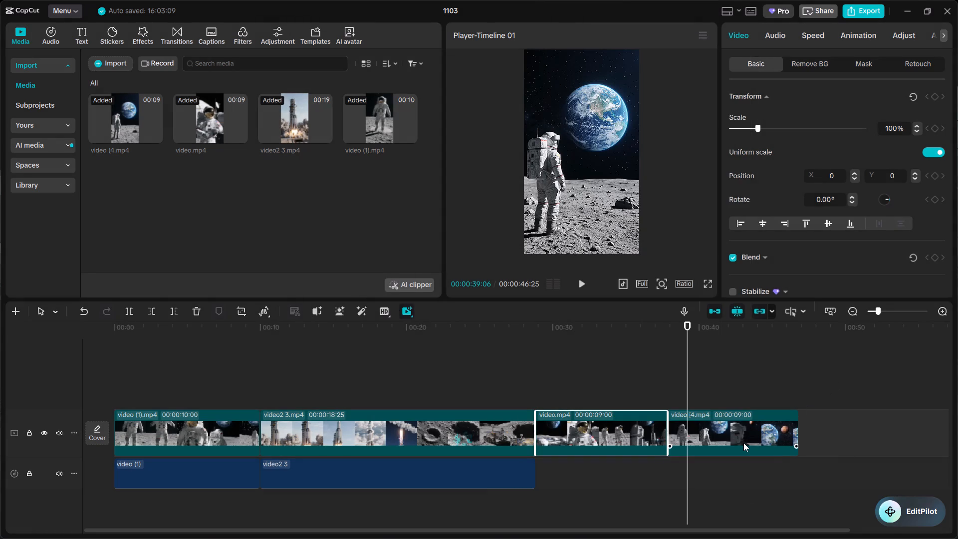
pyautogui.rightClick(743, 443)
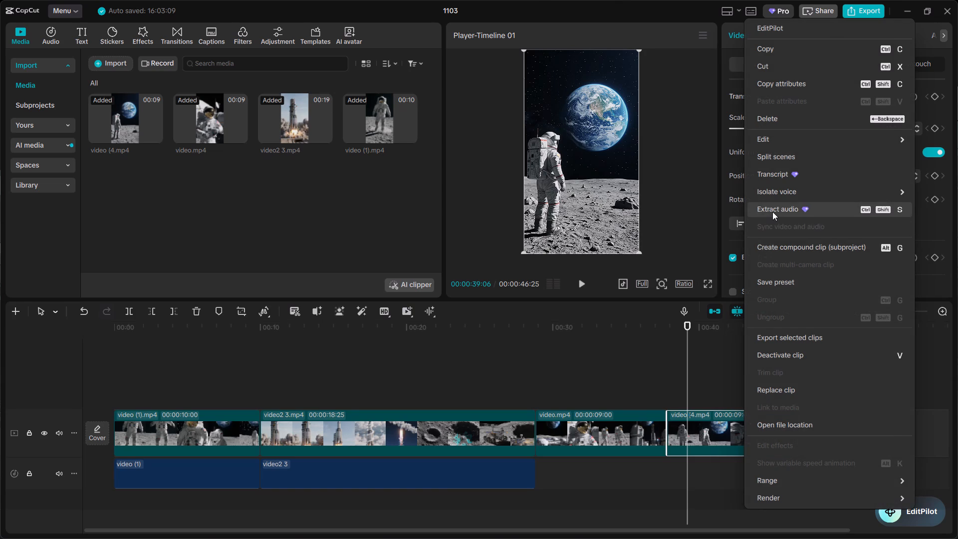
pyautogui.click(772, 212)
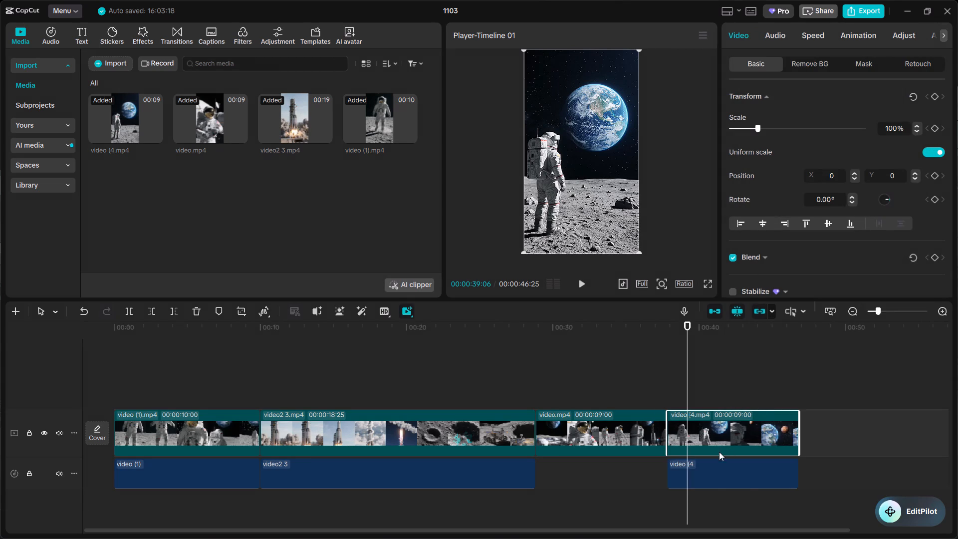
# Delete the separated audio clips of video (4, video2 3 and video (1) from the audio track.
pyautogui.moveTo(739, 481); pyautogui.dragTo(610, 478)
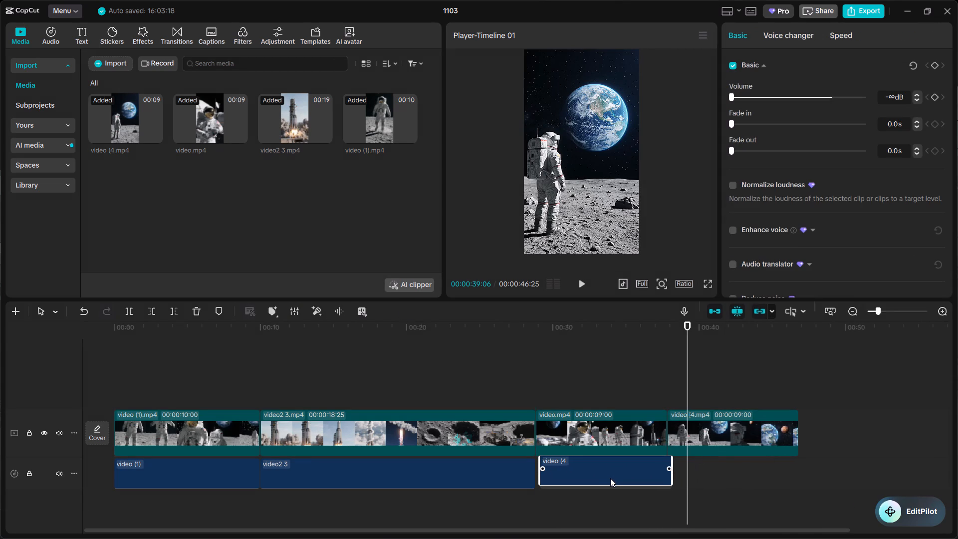
pyautogui.moveTo(610, 478); pyautogui.dragTo(605, 479)
pyautogui.rightClick(604, 479)
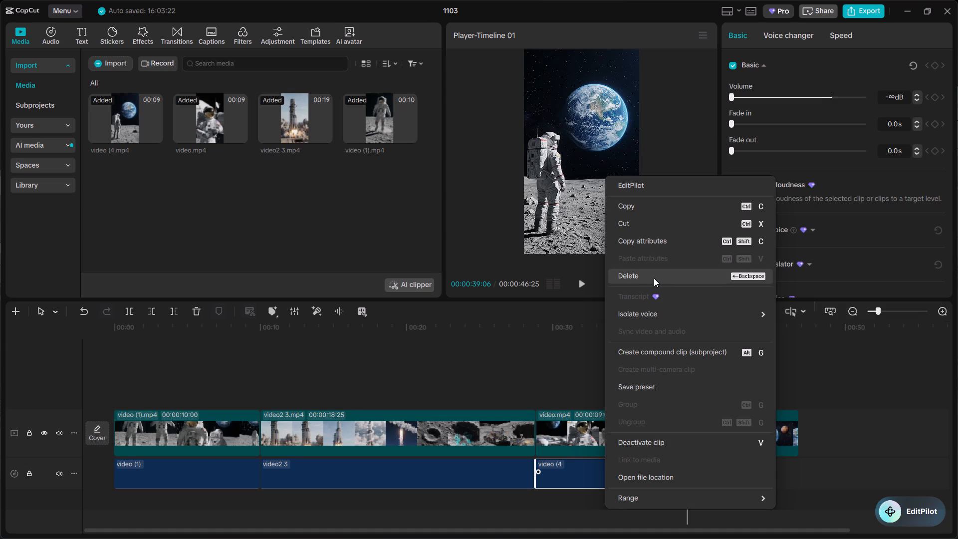
pyautogui.click(654, 278)
pyautogui.click(412, 481)
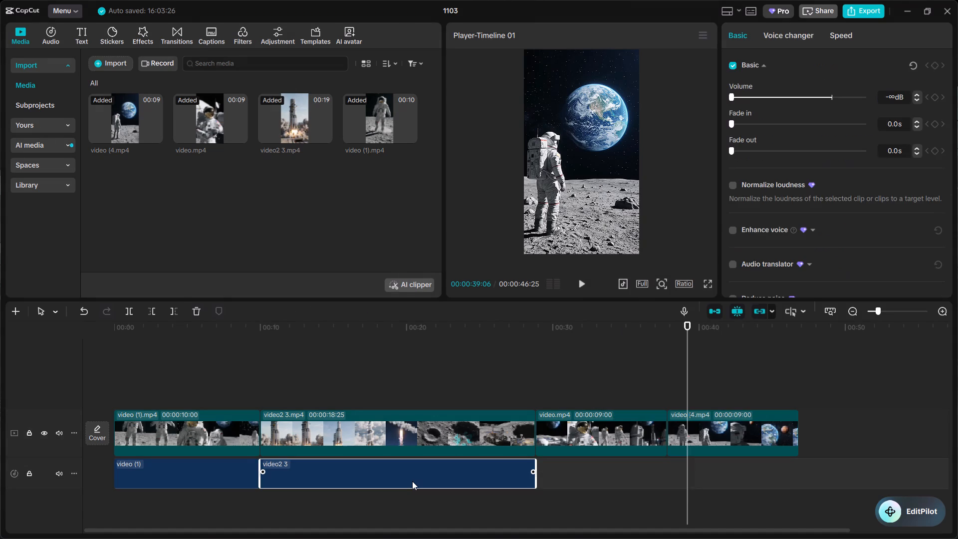
pyautogui.press('BackSpace')
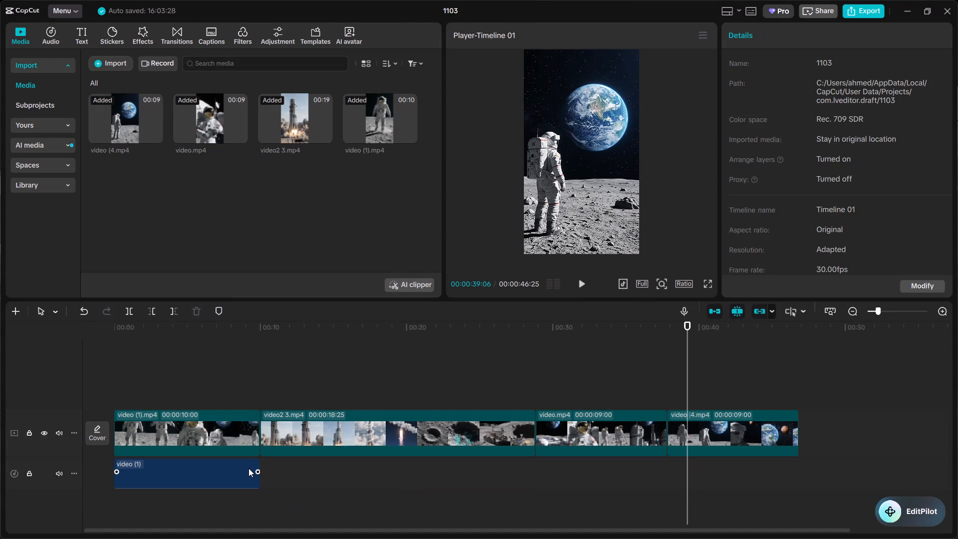
pyautogui.click(248, 468)
pyautogui.press('BackSpace')
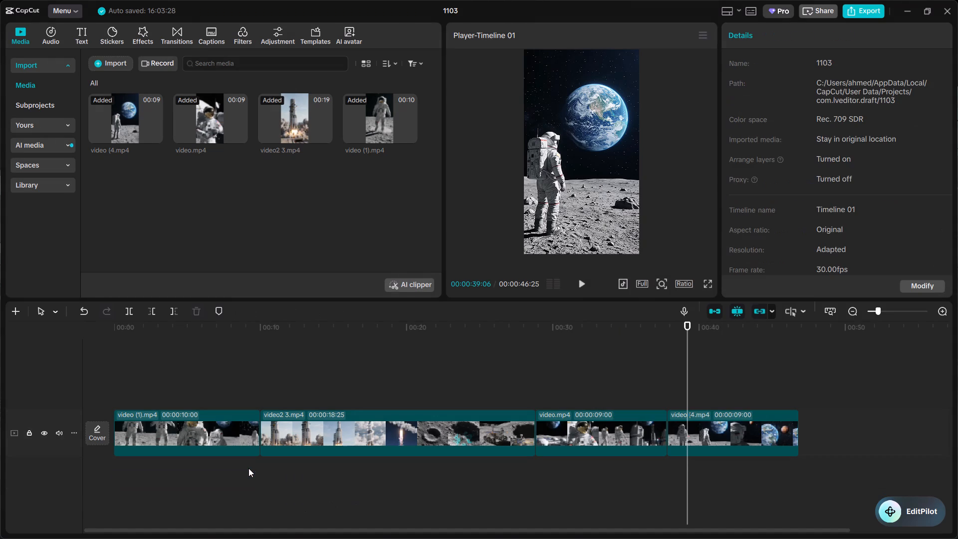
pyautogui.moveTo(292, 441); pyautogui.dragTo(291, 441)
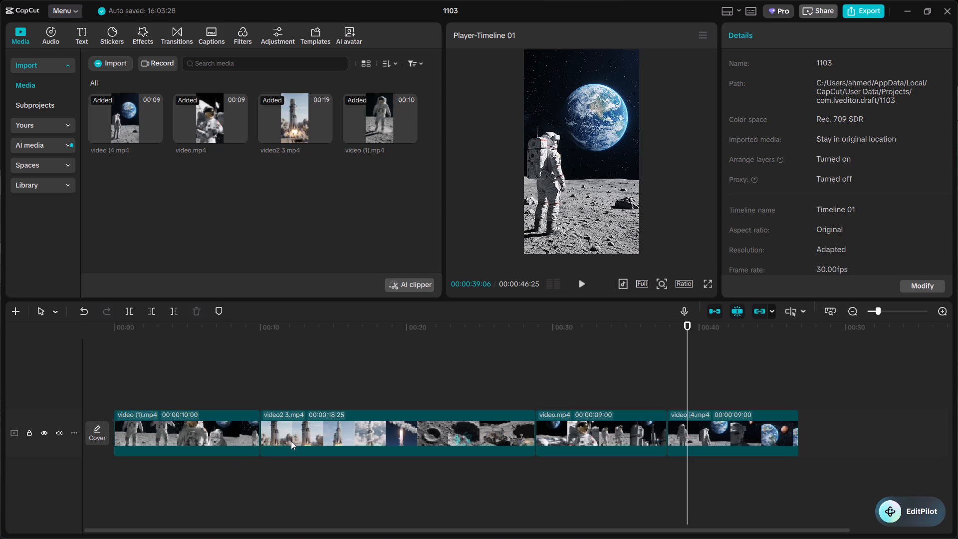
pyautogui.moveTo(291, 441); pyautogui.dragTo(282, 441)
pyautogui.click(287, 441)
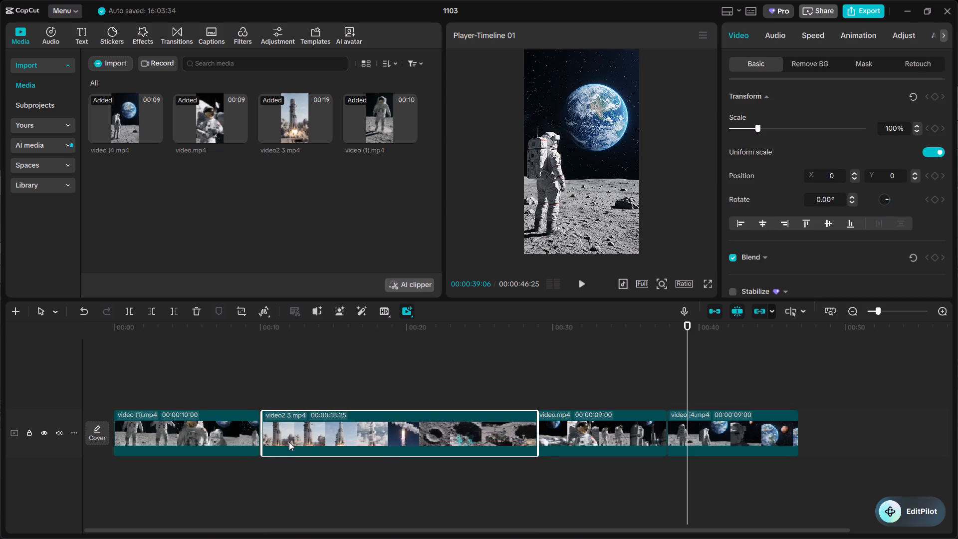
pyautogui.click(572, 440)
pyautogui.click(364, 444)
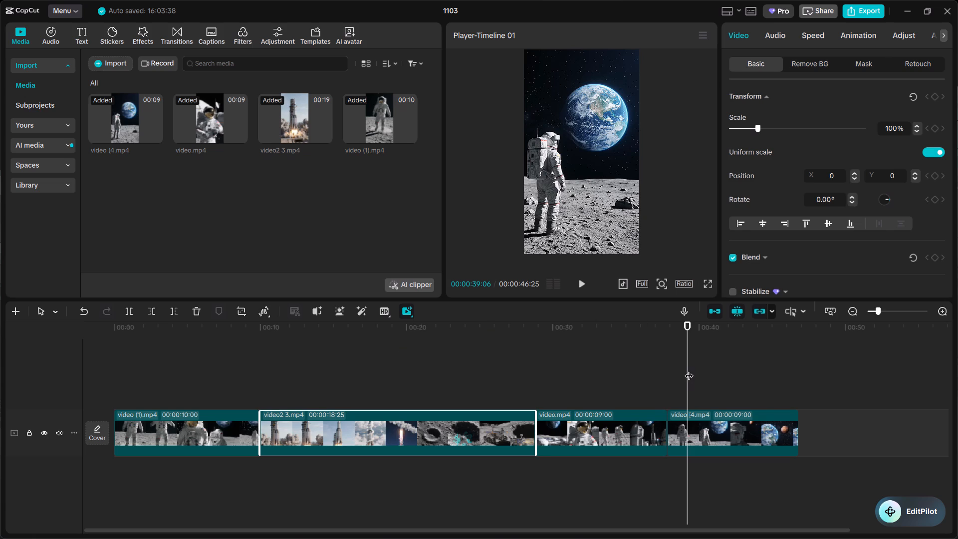
# Play back the timeline from the beginning into the rocket launch scene to check that the clips are silent.
pyautogui.moveTo(688, 370); pyautogui.dragTo(564, 396)
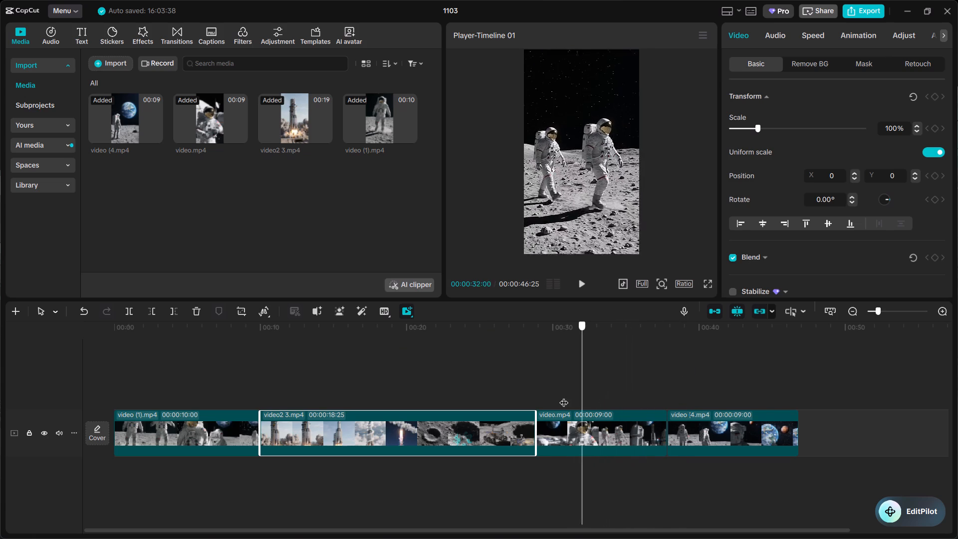
pyautogui.moveTo(564, 396); pyautogui.dragTo(296, 445)
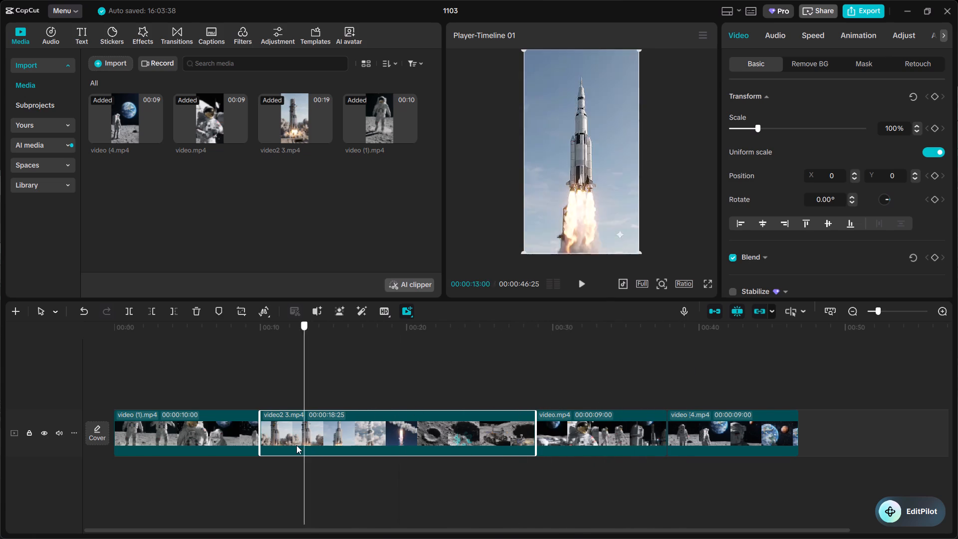
pyautogui.moveTo(296, 445); pyautogui.dragTo(124, 454)
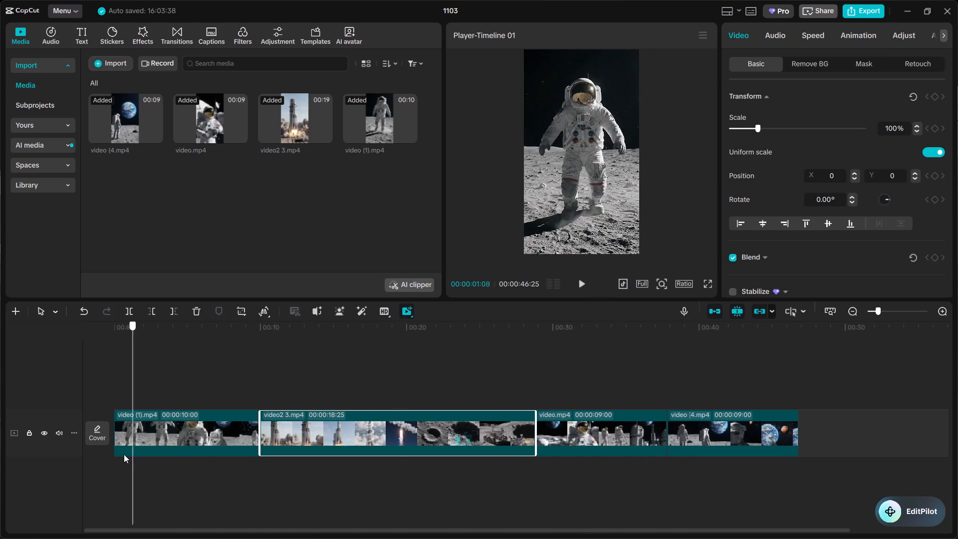
pyautogui.moveTo(124, 454); pyautogui.dragTo(89, 453)
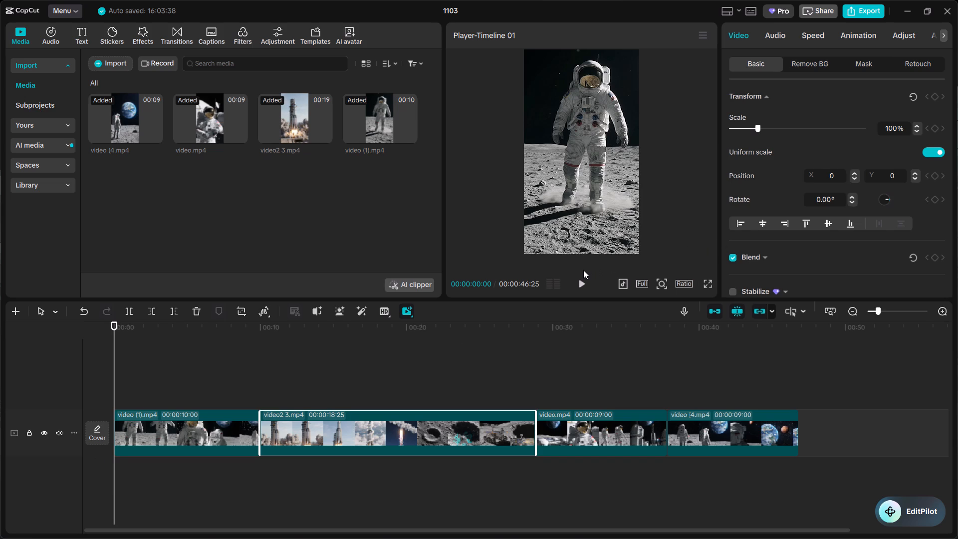
pyautogui.click(581, 277)
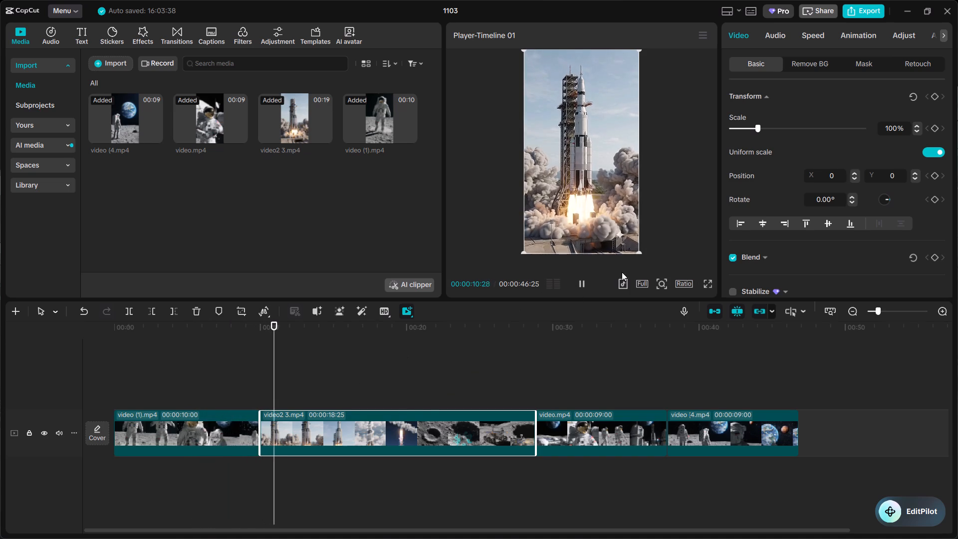
pyautogui.click(584, 283)
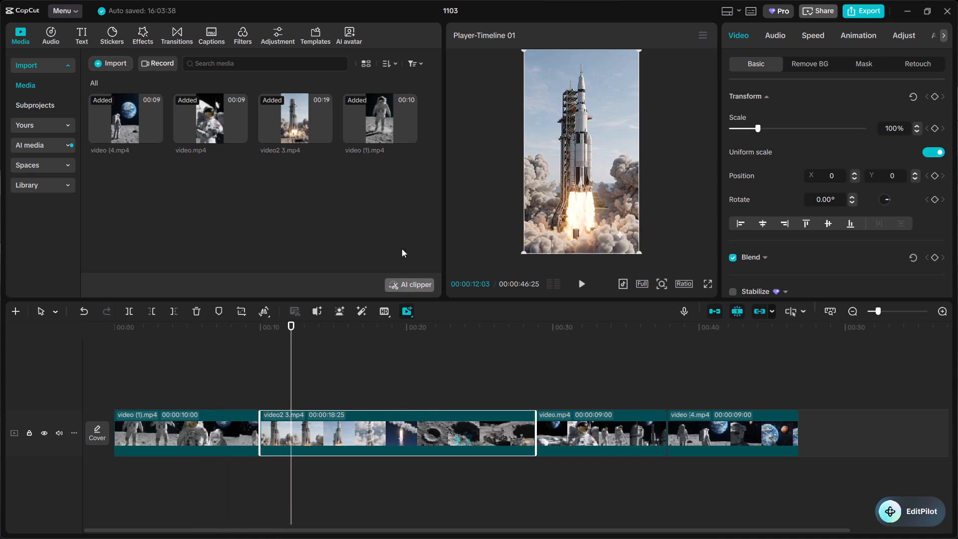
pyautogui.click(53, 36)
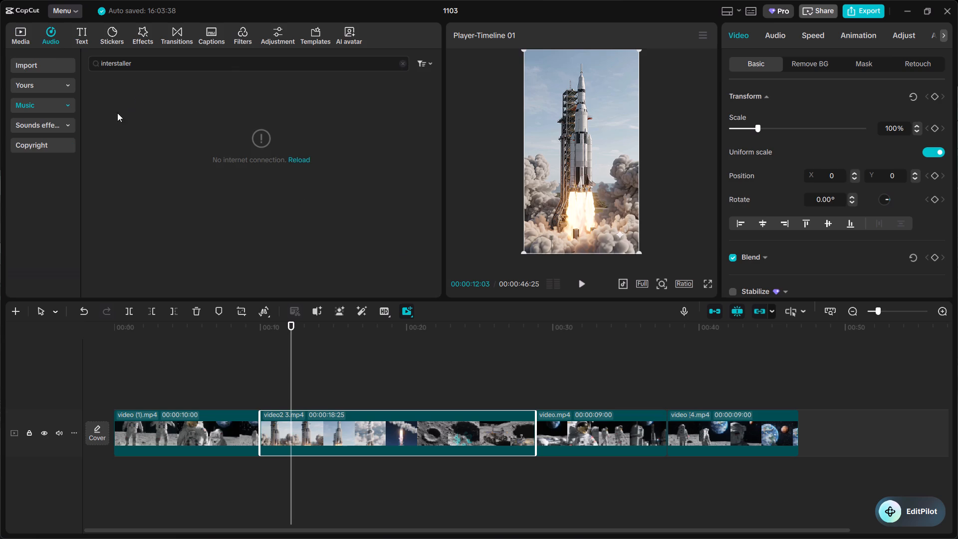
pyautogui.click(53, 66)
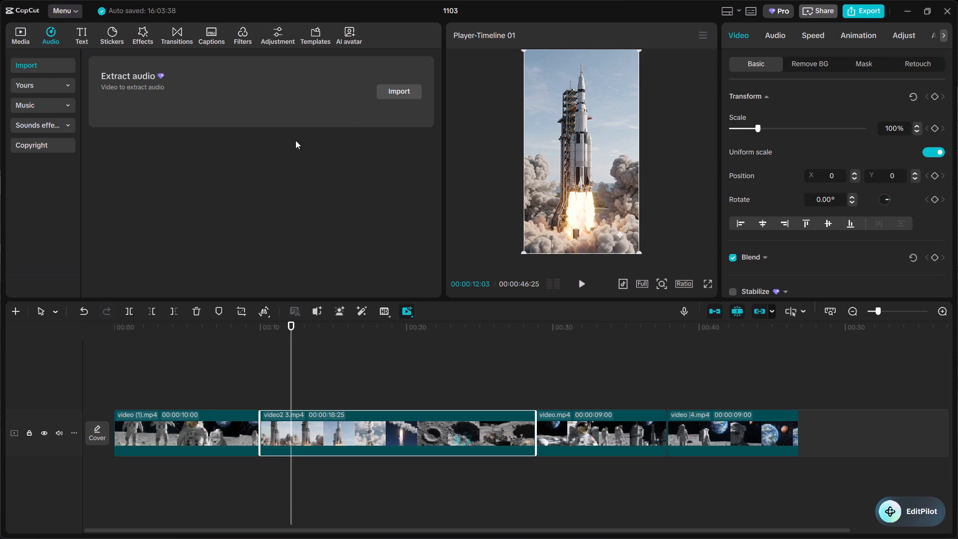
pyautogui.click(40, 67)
# Import the Hans Zimmer Interstellar Main Theme and the ElevenLabs Bunty voice-over from the Downloads folder into the project media.
pyautogui.click(13, 33)
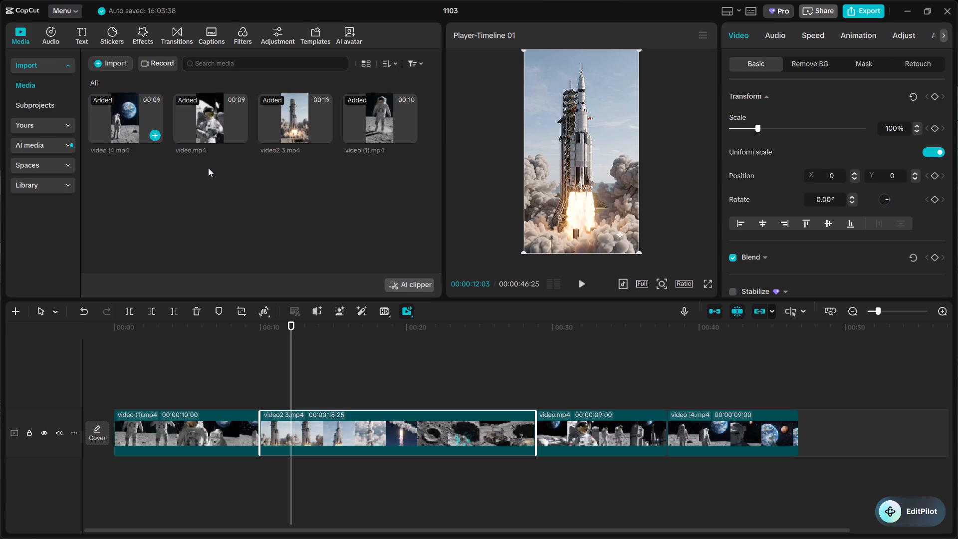
pyautogui.click(117, 59)
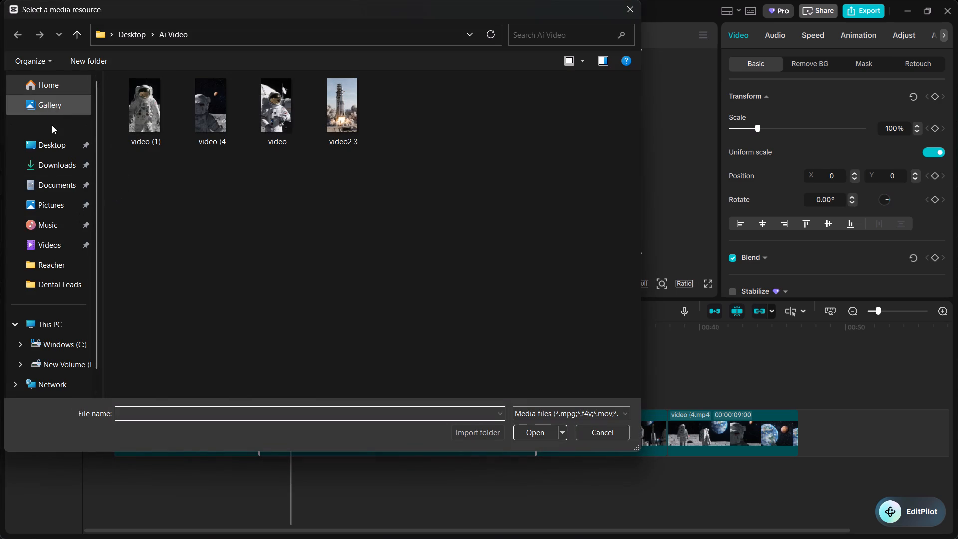
pyautogui.click(46, 144)
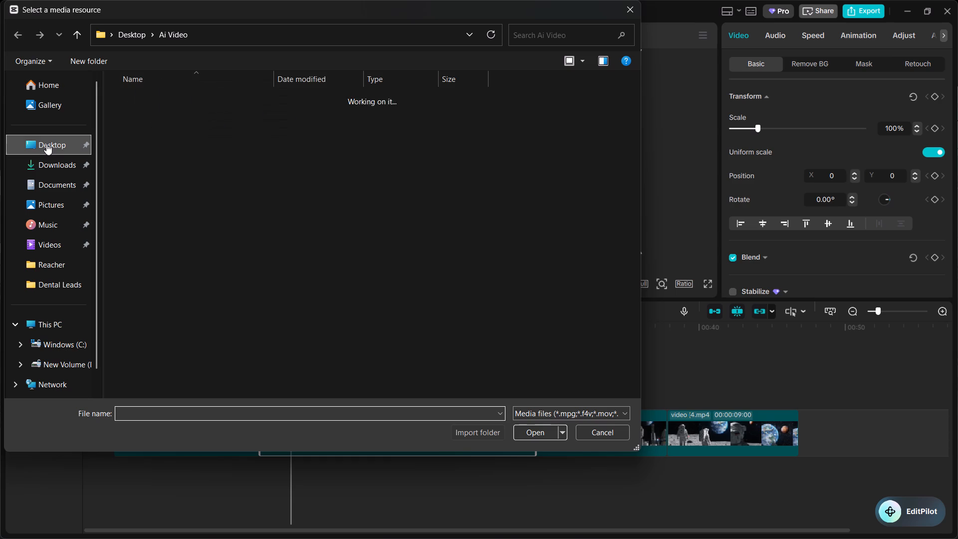
pyautogui.click(45, 157)
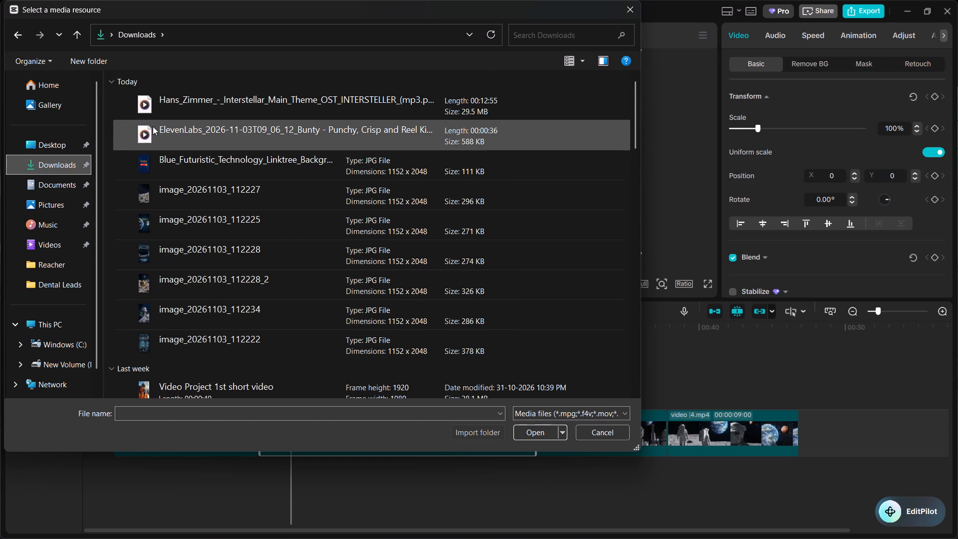
pyautogui.click(153, 126)
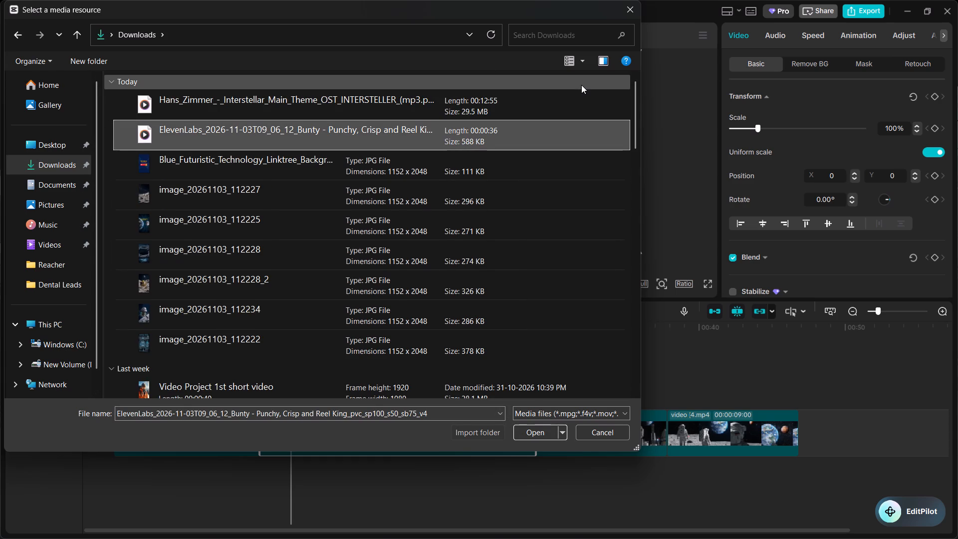
pyautogui.moveTo(581, 85); pyautogui.dragTo(579, 116)
pyautogui.click(579, 116)
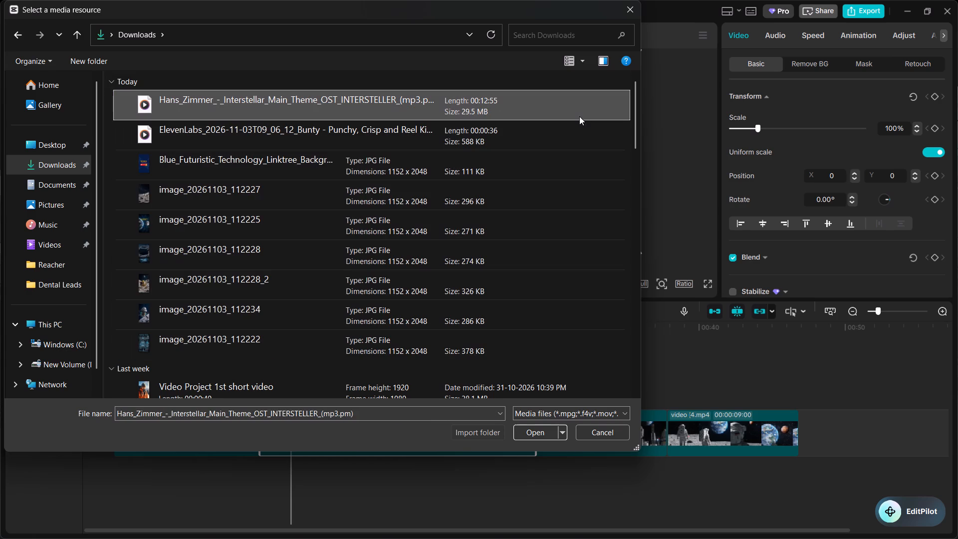
pyautogui.moveTo(606, 146); pyautogui.dragTo(547, 92)
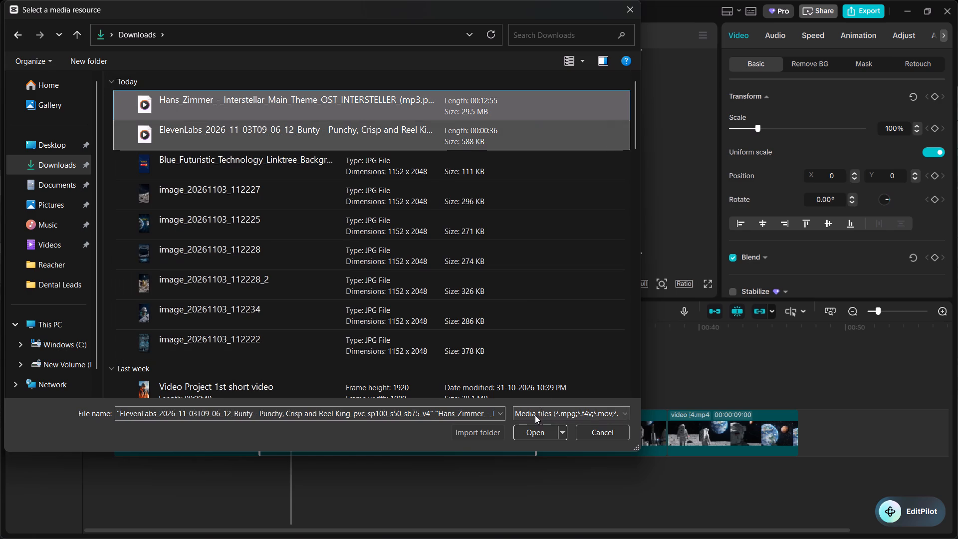
pyautogui.click(531, 424)
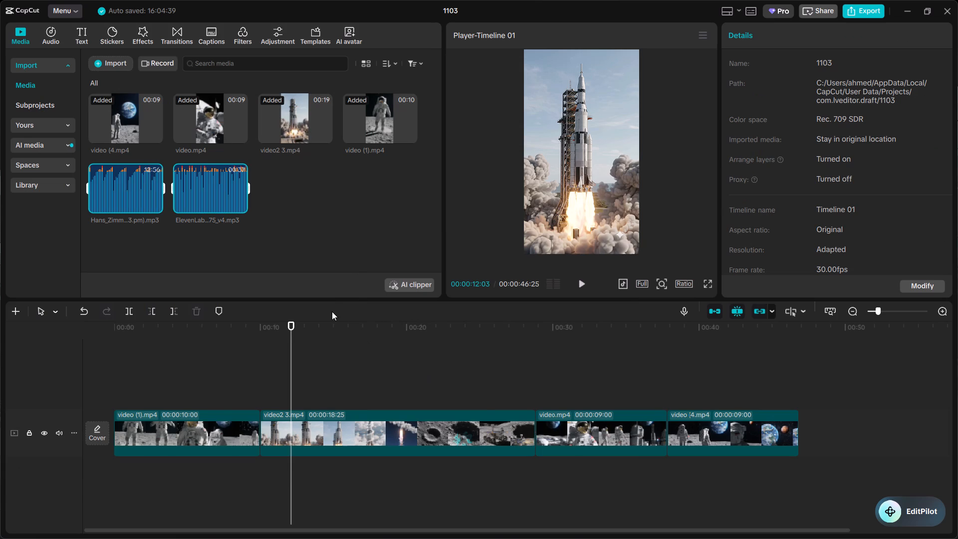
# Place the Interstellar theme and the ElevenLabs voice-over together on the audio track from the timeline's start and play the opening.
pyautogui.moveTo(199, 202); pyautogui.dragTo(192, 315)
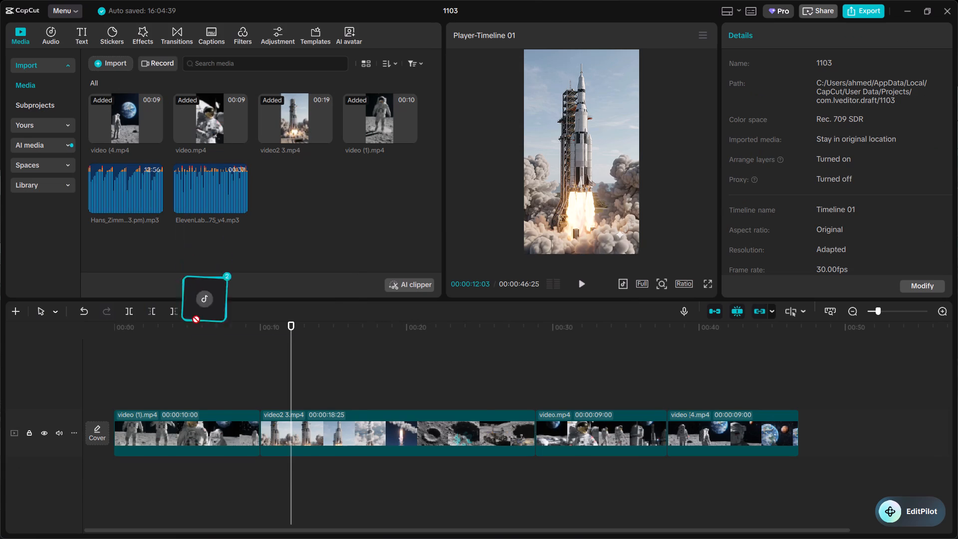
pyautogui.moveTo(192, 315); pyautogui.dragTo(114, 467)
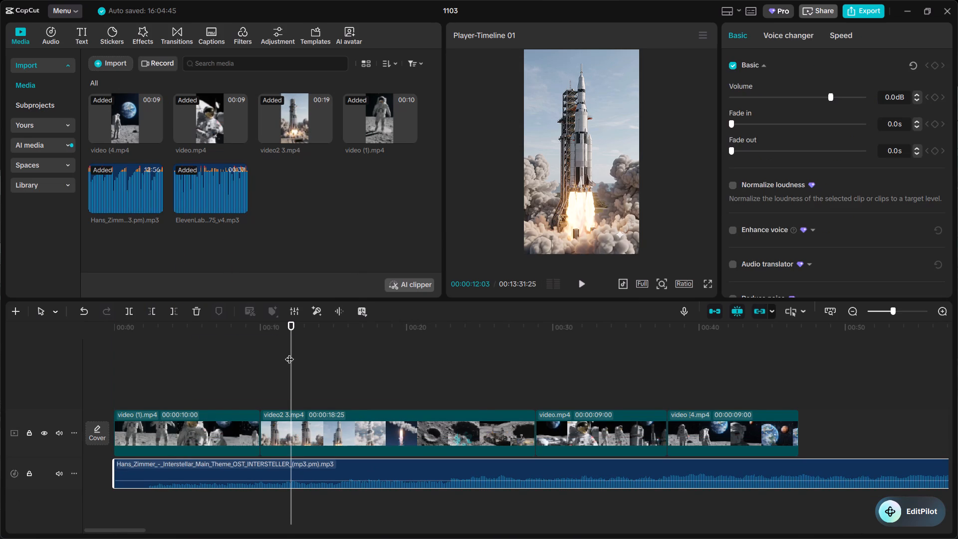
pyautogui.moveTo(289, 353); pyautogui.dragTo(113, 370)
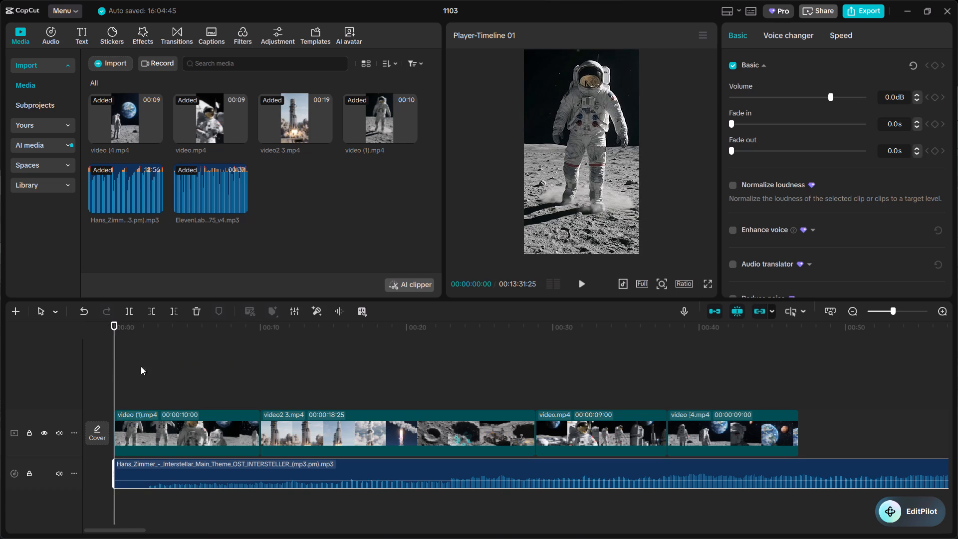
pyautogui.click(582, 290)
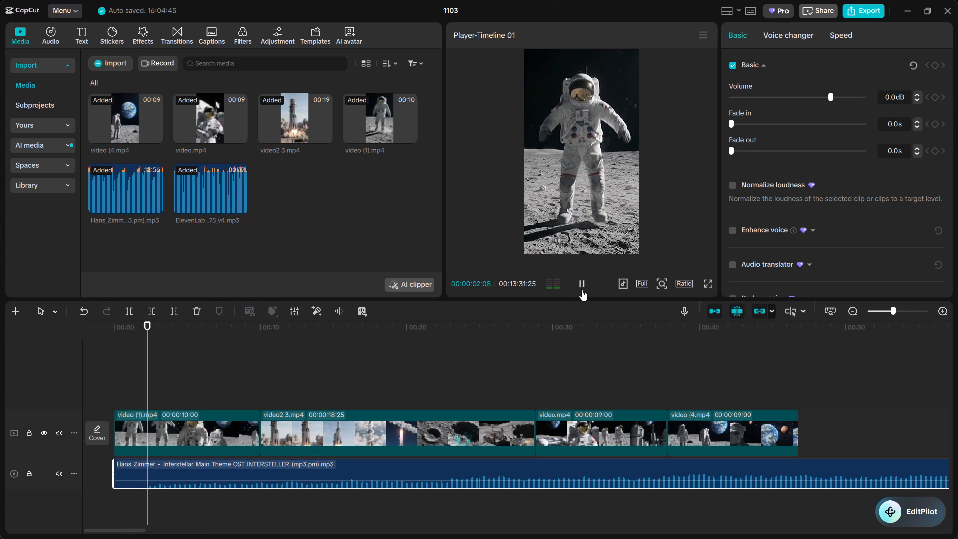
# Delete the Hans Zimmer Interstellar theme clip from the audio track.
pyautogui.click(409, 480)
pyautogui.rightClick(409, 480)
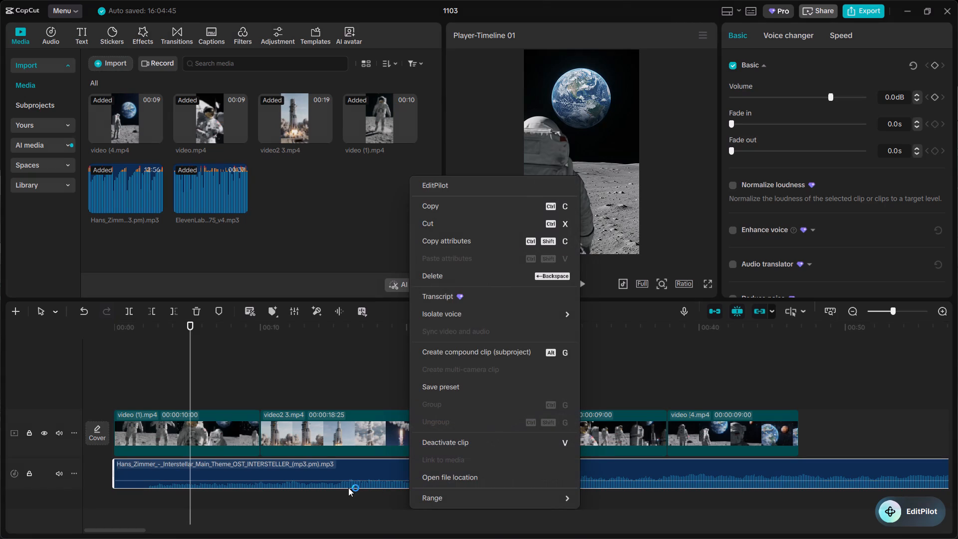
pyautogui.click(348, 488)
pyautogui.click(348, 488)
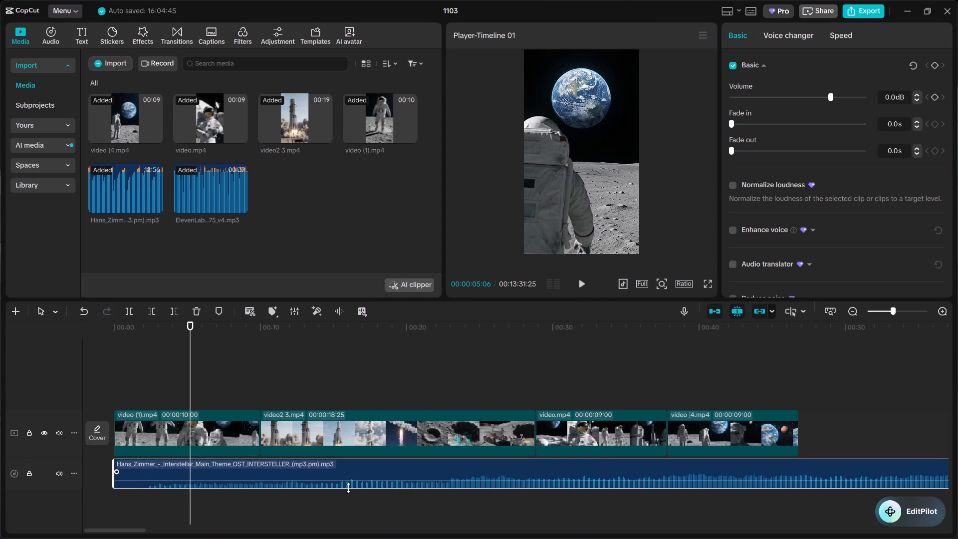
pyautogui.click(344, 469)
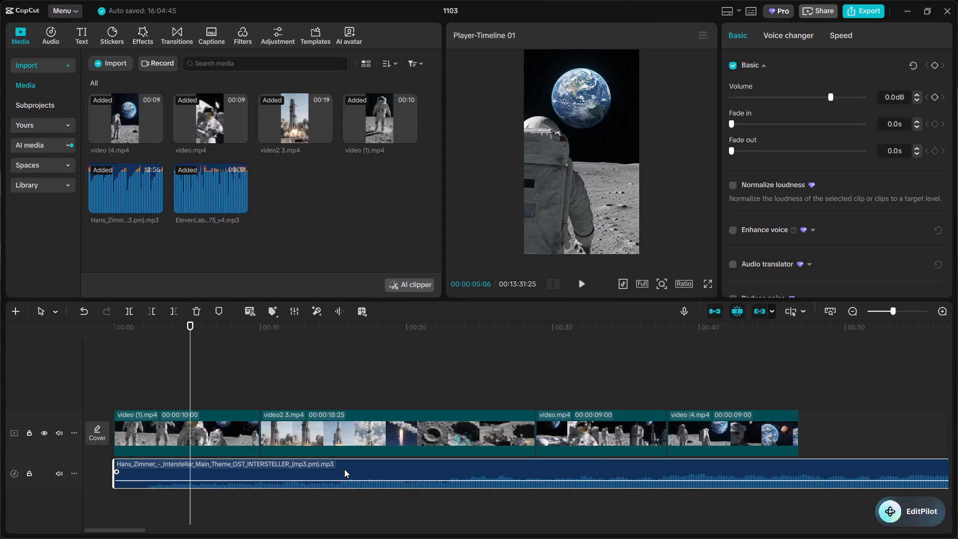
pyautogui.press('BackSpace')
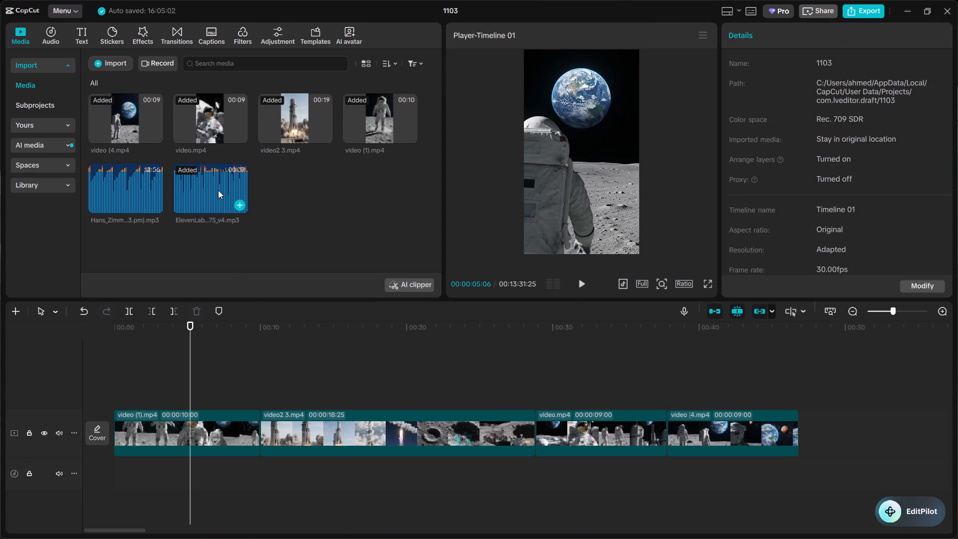
# Place the ElevenLabs Bunty voice-over on the audio track, aligned with the start of the video (1).mp4 clip at 00:00.
pyautogui.moveTo(218, 190); pyautogui.dragTo(130, 470)
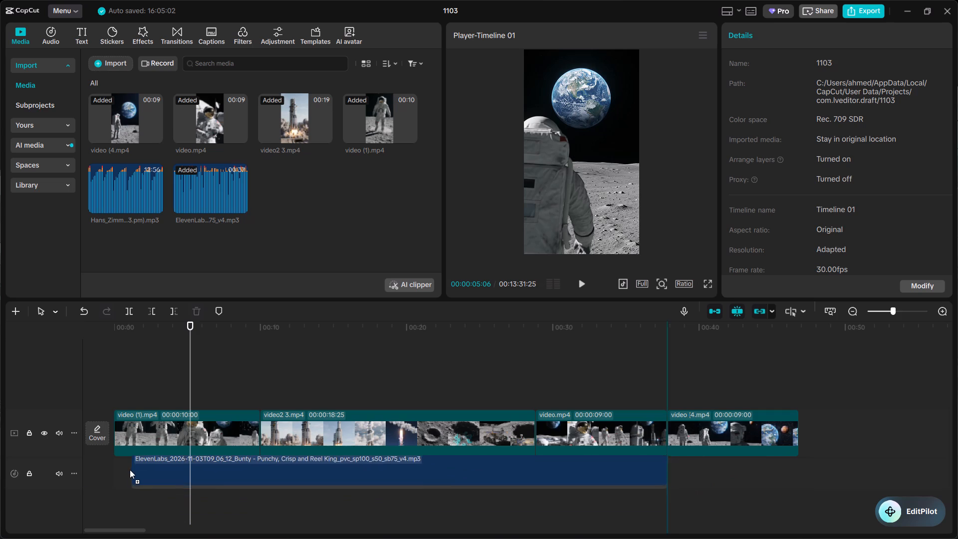
pyautogui.moveTo(130, 470); pyautogui.dragTo(109, 472)
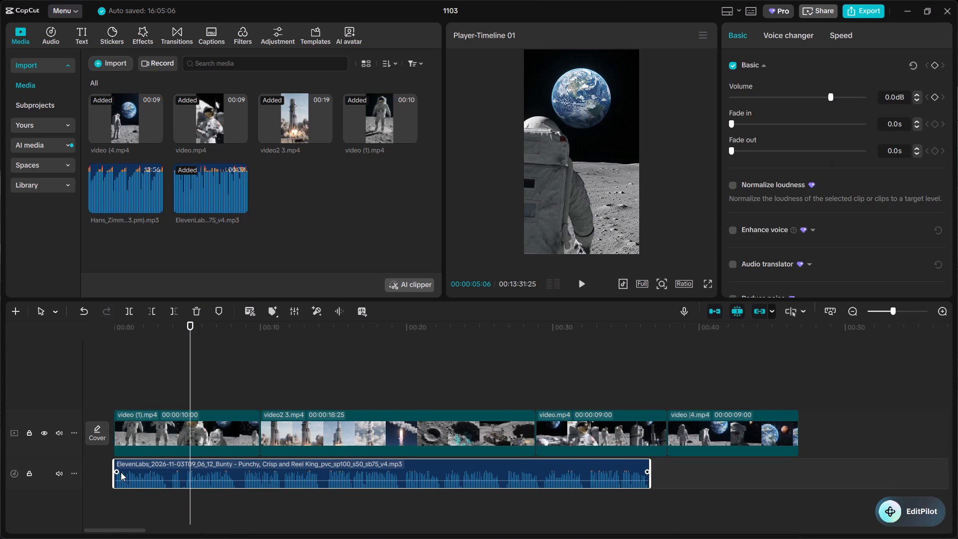
pyautogui.moveTo(122, 472); pyautogui.dragTo(127, 473)
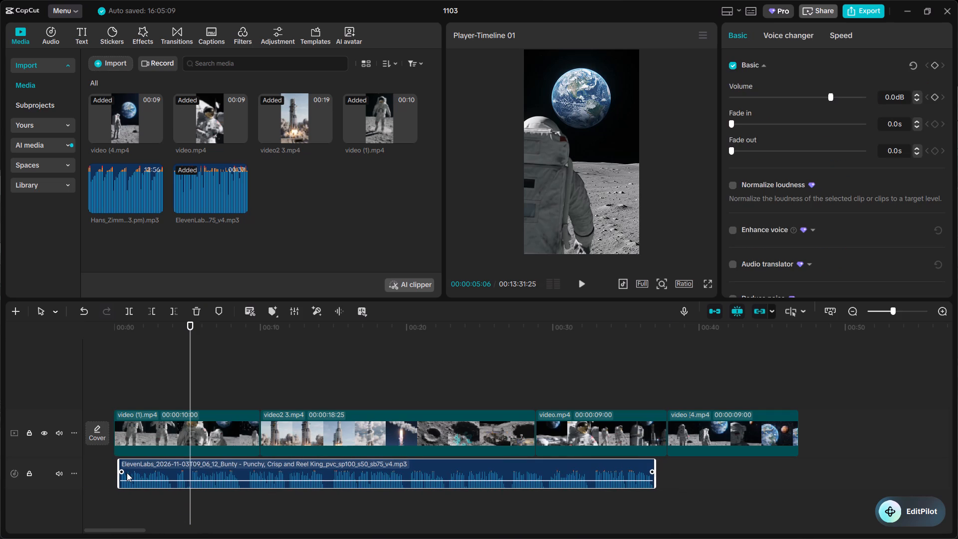
pyautogui.click(127, 473)
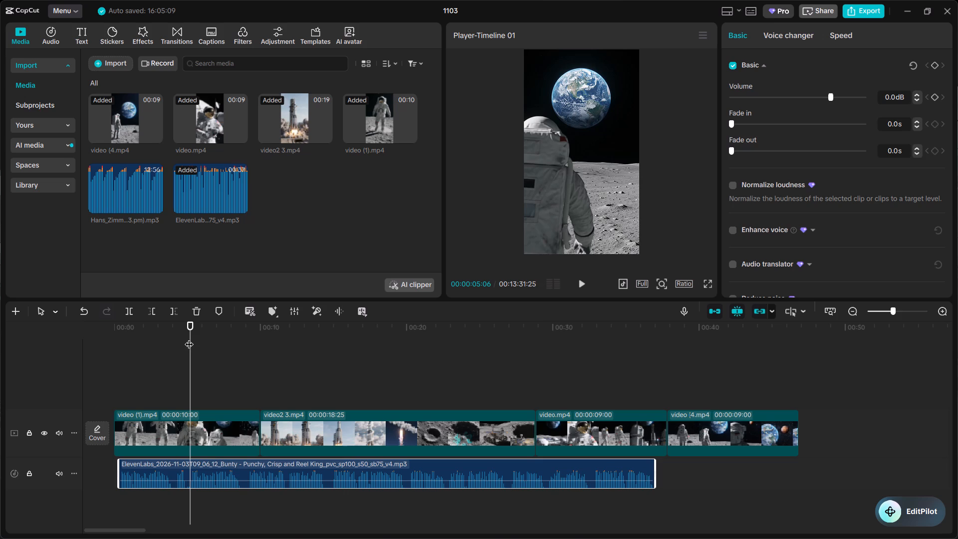
pyautogui.moveTo(189, 338); pyautogui.dragTo(99, 353)
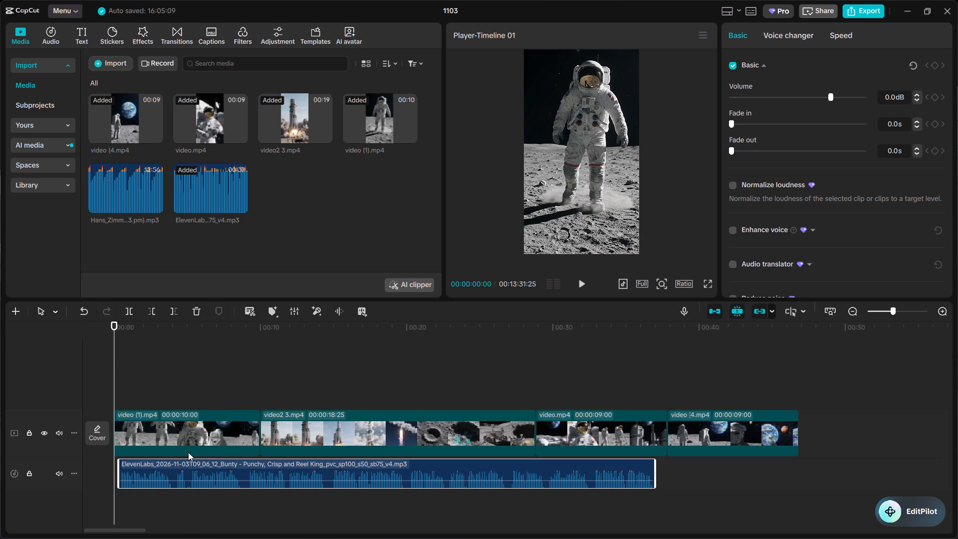
pyautogui.click(197, 475)
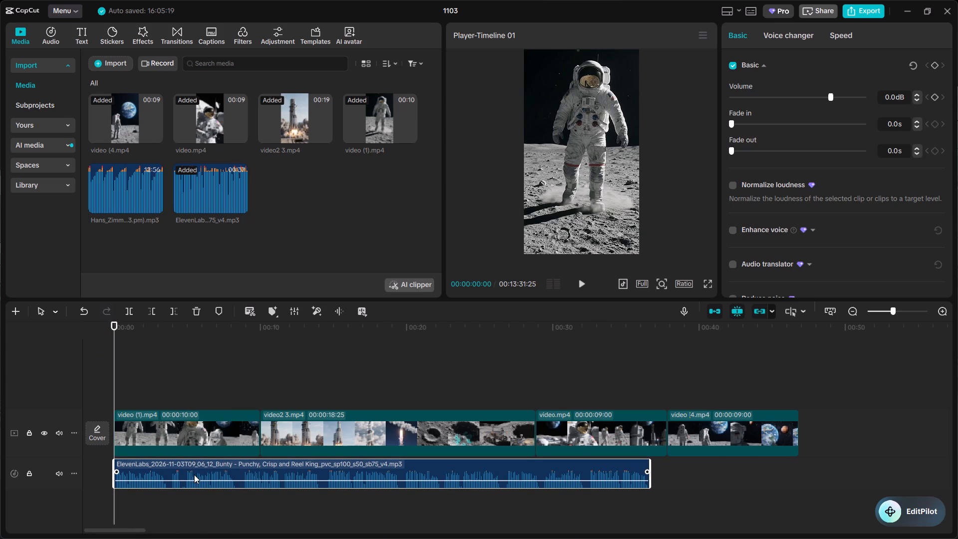
# Play back the timeline from the beginning into the final video (4.mp4 clip to check the voice-over against the scenes.
pyautogui.click(578, 287)
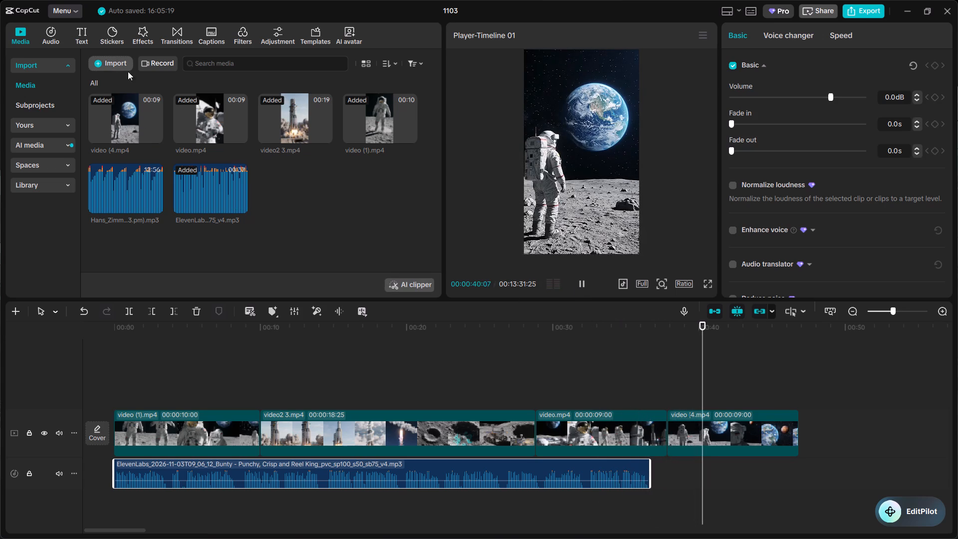
pyautogui.click(580, 287)
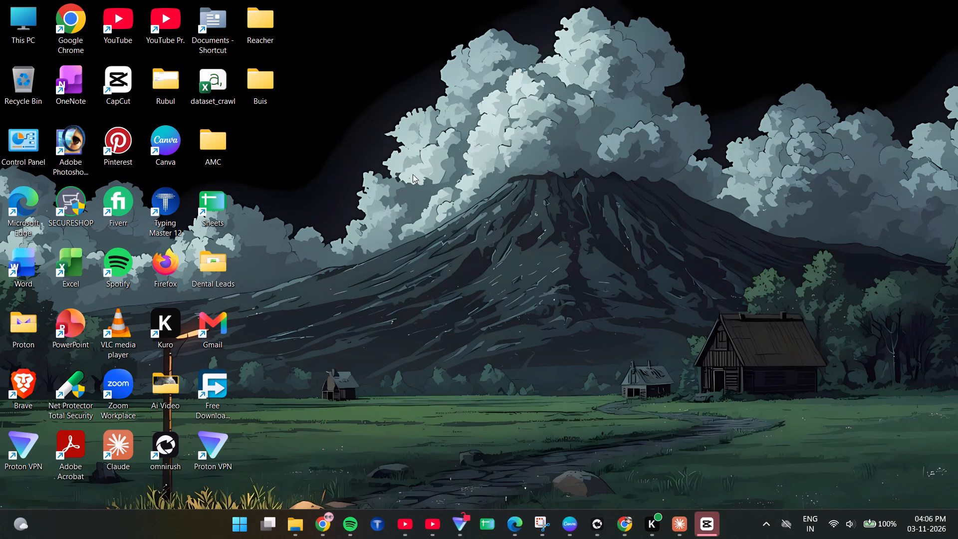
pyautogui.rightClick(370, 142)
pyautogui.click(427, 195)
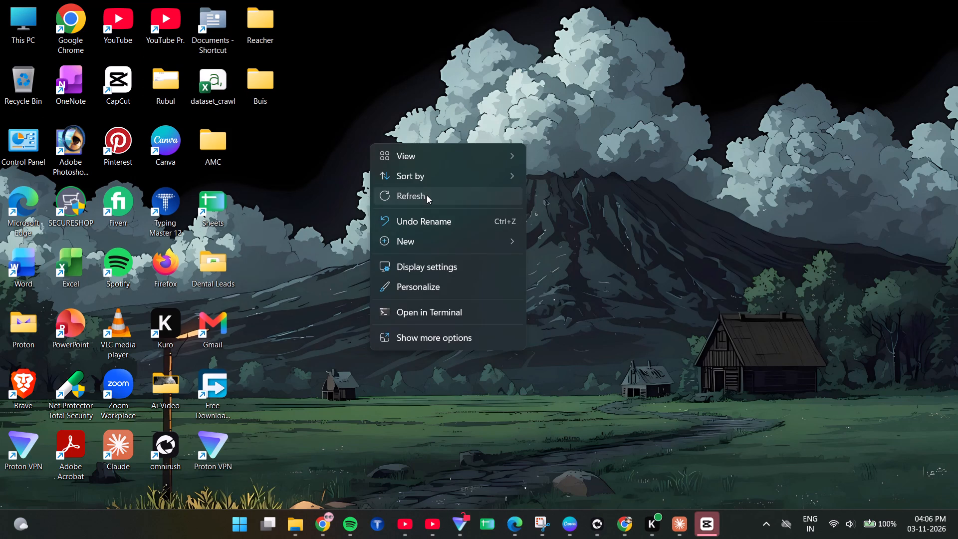
# Switch to Chrome and look over the Curious Circuit channel dashboard in YouTube Studio.
pyautogui.click(316, 530)
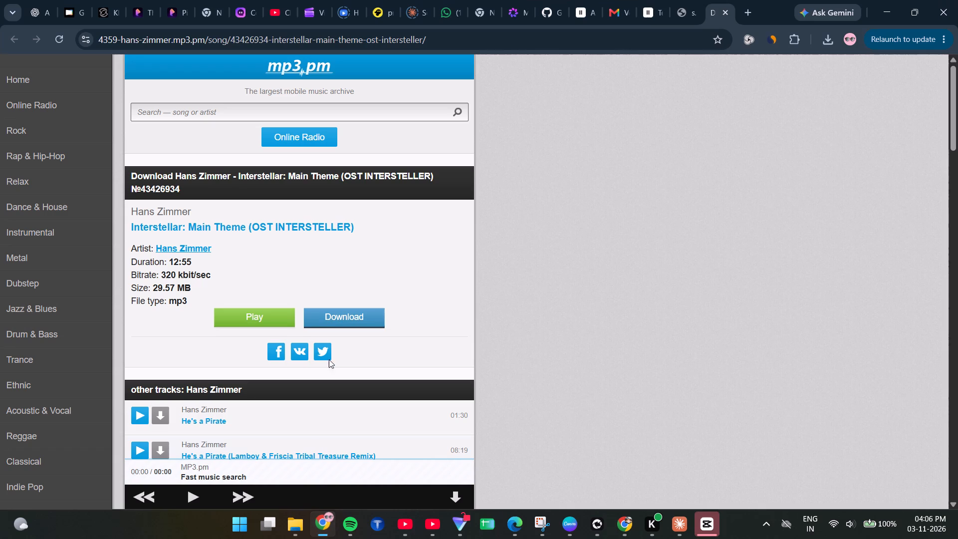
pyautogui.click(265, 3)
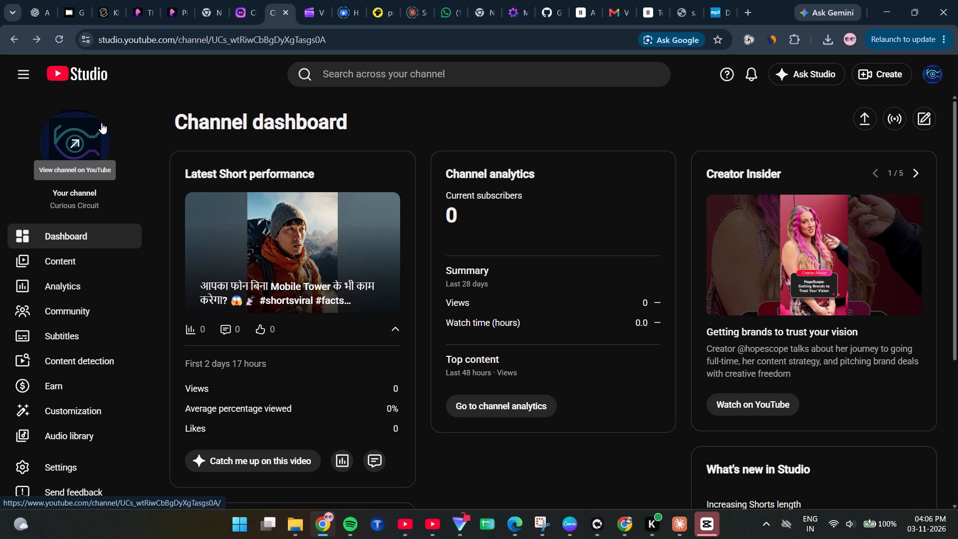
pyautogui.scroll(-2, 276, 363)
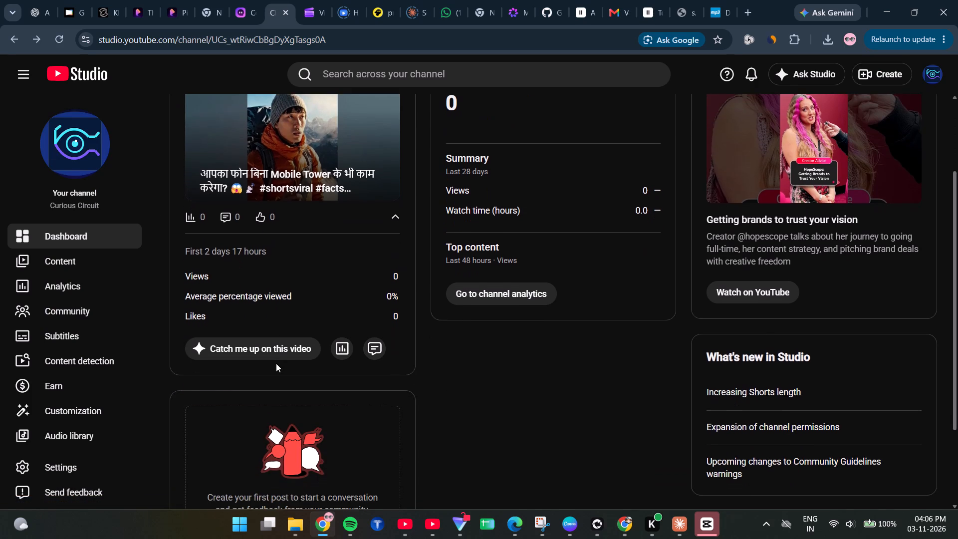
pyautogui.scroll(1, 276, 363)
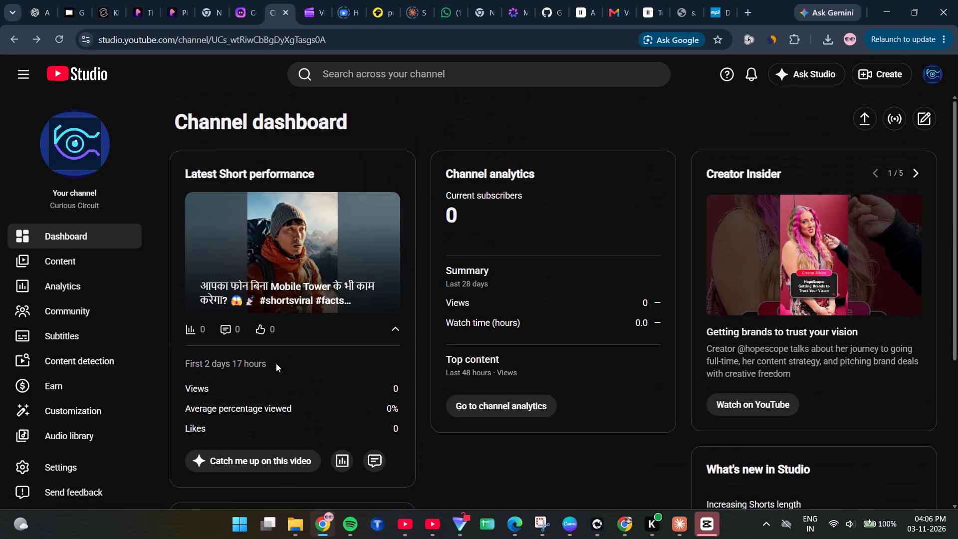
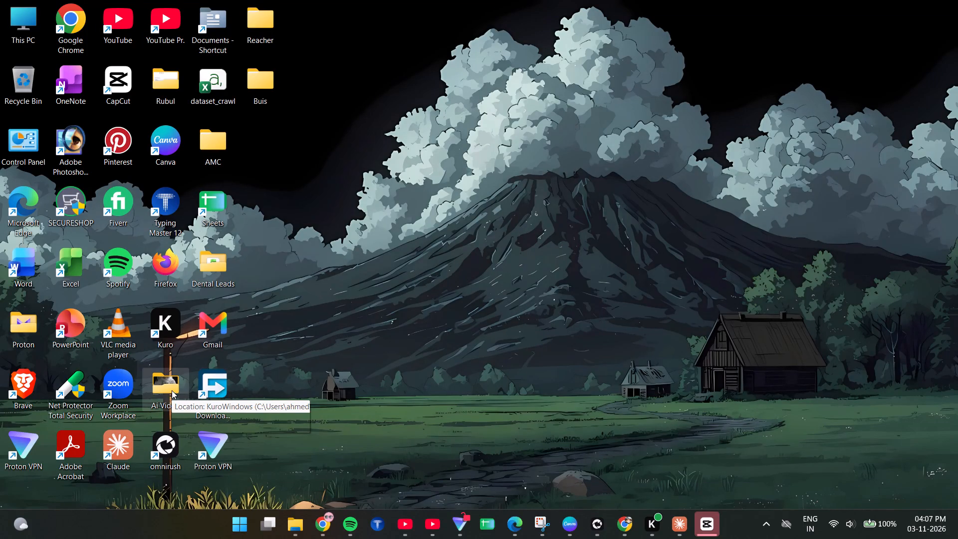
# Put the Windows computer to sleep from the desktop.
pyautogui.click(318, 287)
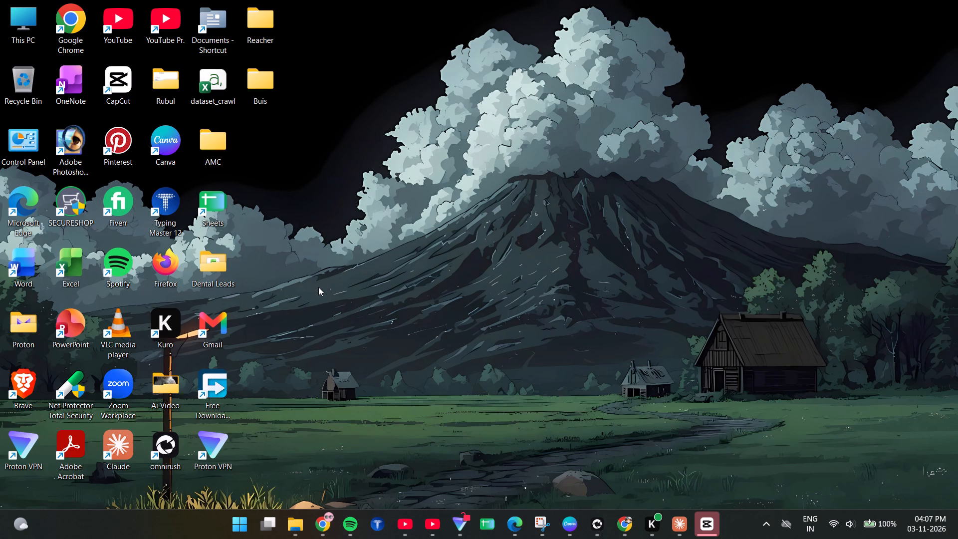
pyautogui.click(239, 513)
pyautogui.click(565, 491)
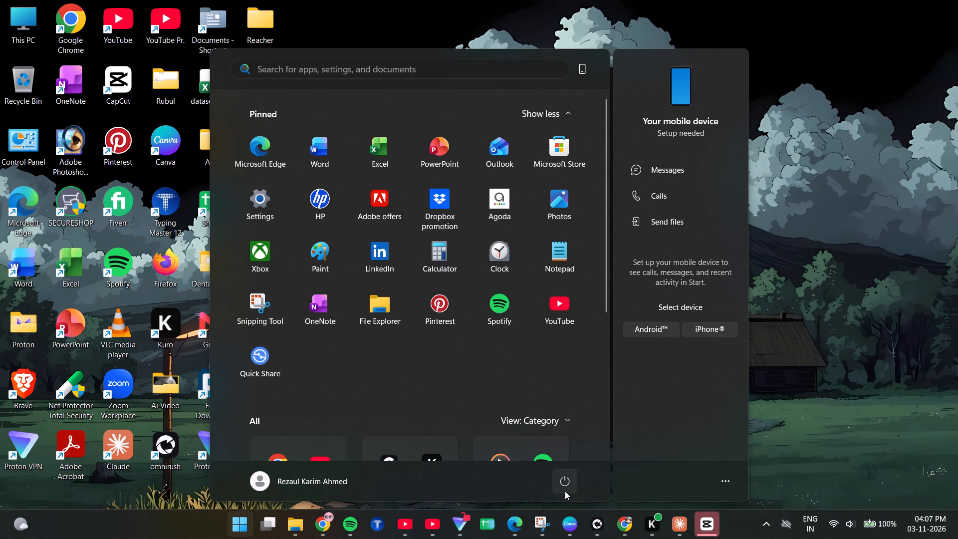
pyautogui.click(563, 413)
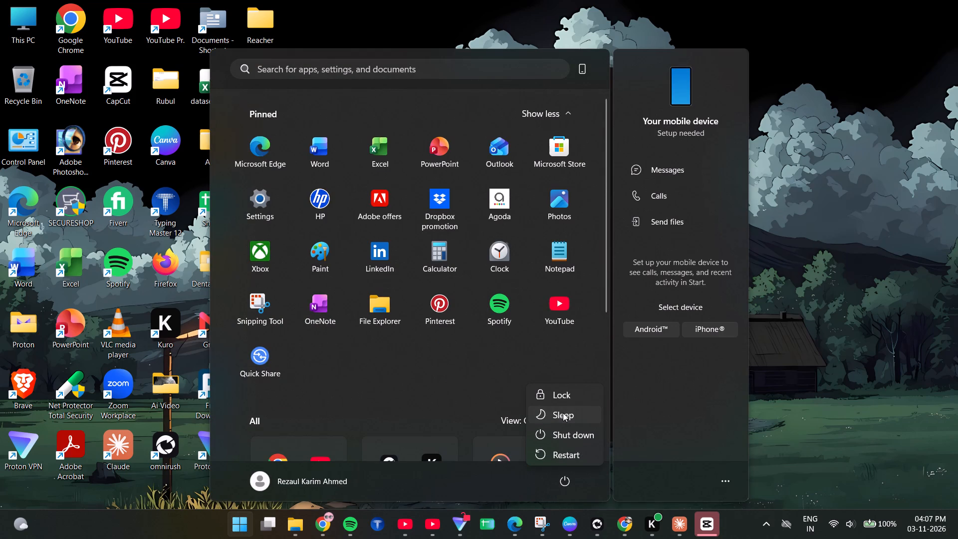
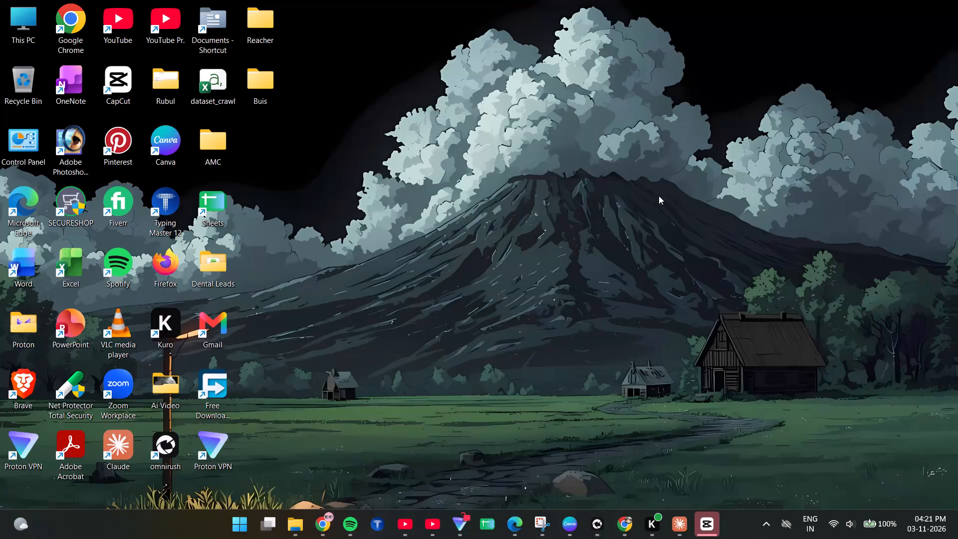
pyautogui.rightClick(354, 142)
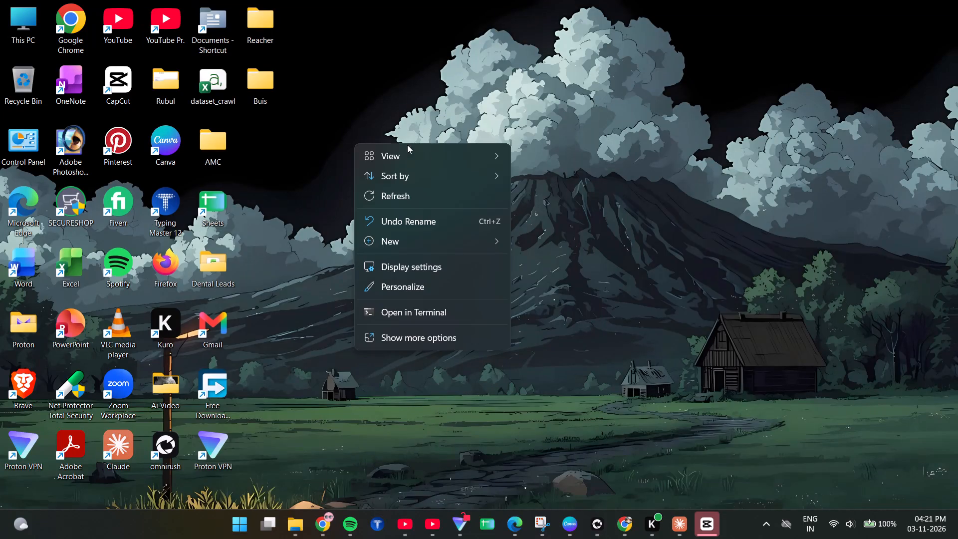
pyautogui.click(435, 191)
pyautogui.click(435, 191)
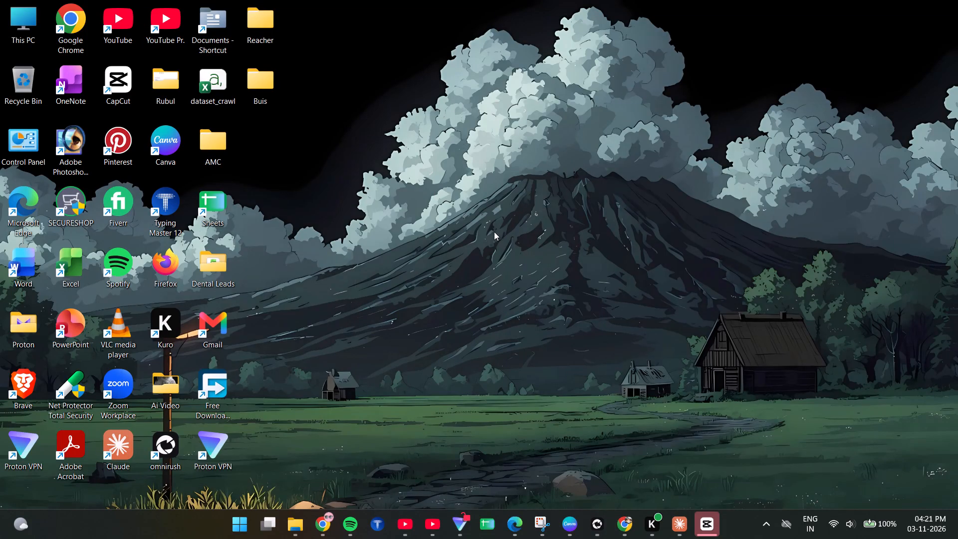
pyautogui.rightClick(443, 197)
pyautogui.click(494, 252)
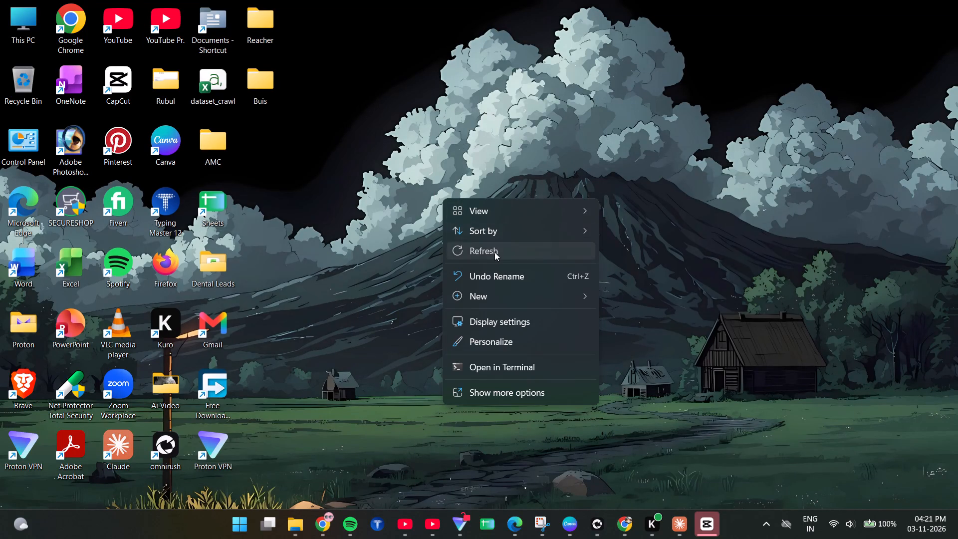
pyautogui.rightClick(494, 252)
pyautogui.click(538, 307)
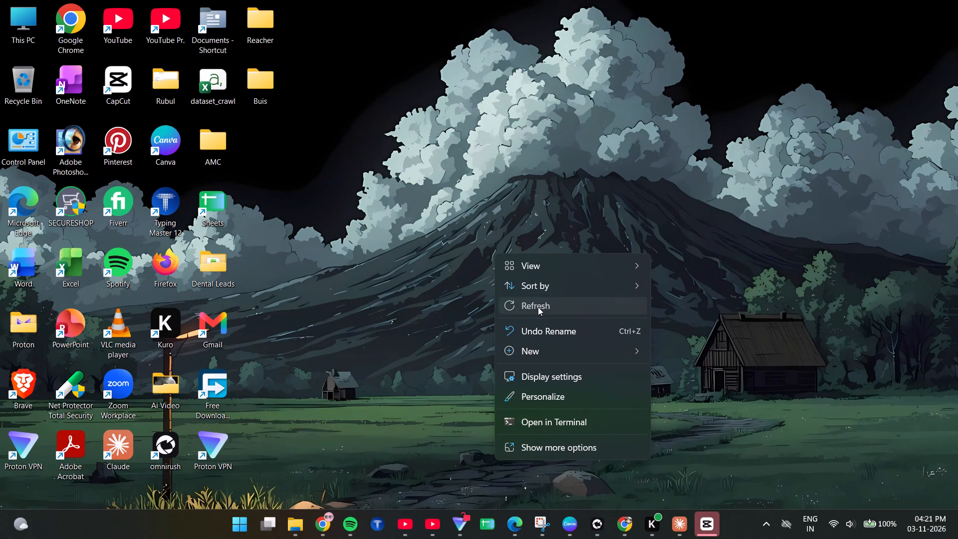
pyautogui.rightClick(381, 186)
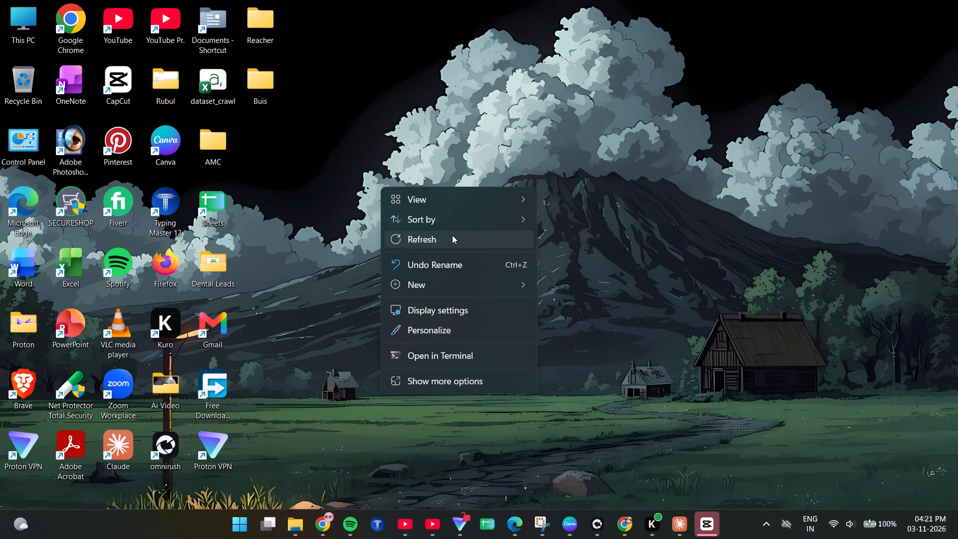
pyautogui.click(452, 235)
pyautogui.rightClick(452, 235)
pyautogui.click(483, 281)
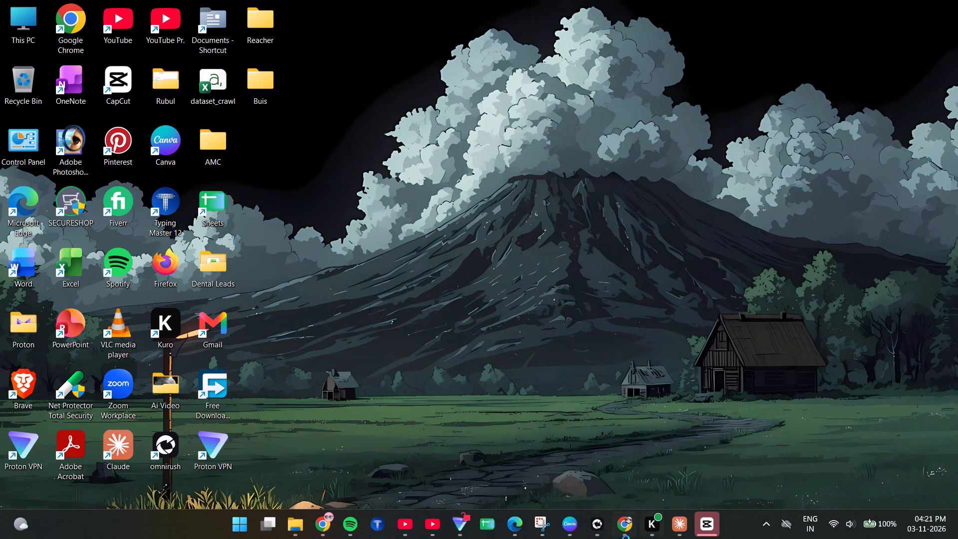
# Switch to CapCut and play the timeline from the start to review the clips against the voice-over, then return the playhead to zero.
pyautogui.click(695, 530)
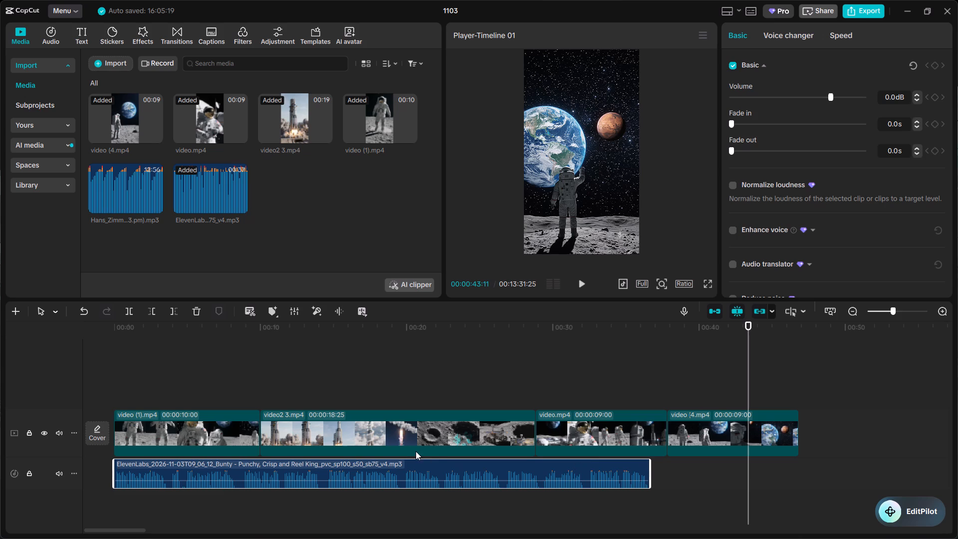
pyautogui.click(203, 425)
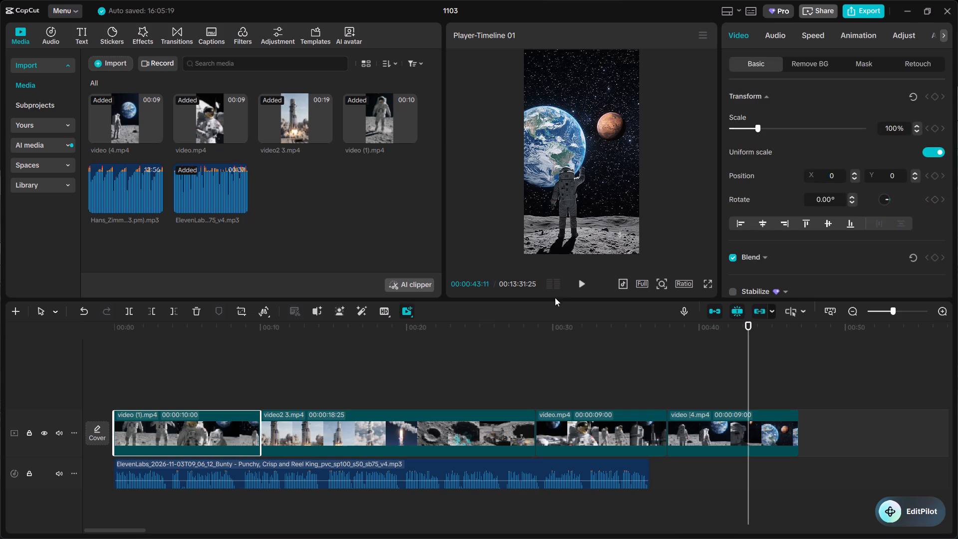
pyautogui.click(575, 289)
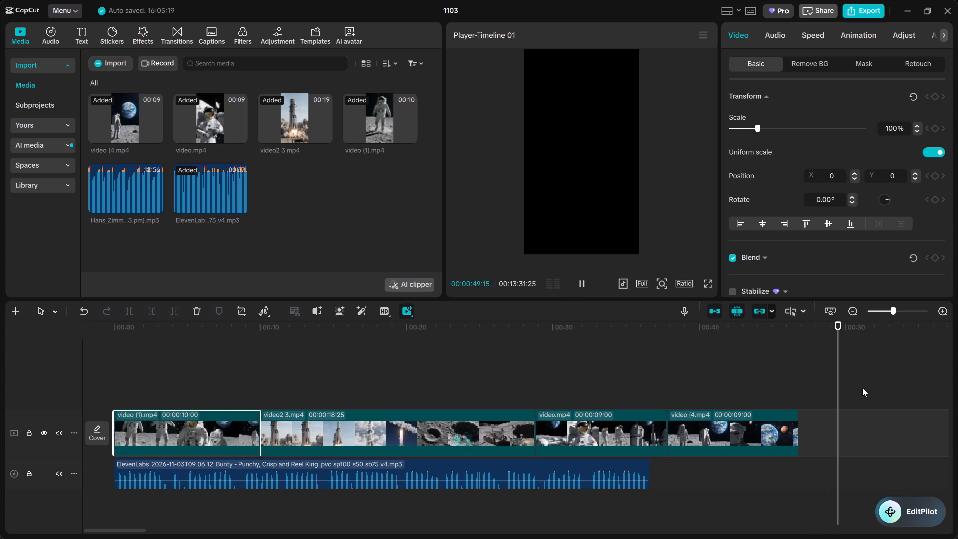
pyautogui.click(849, 387)
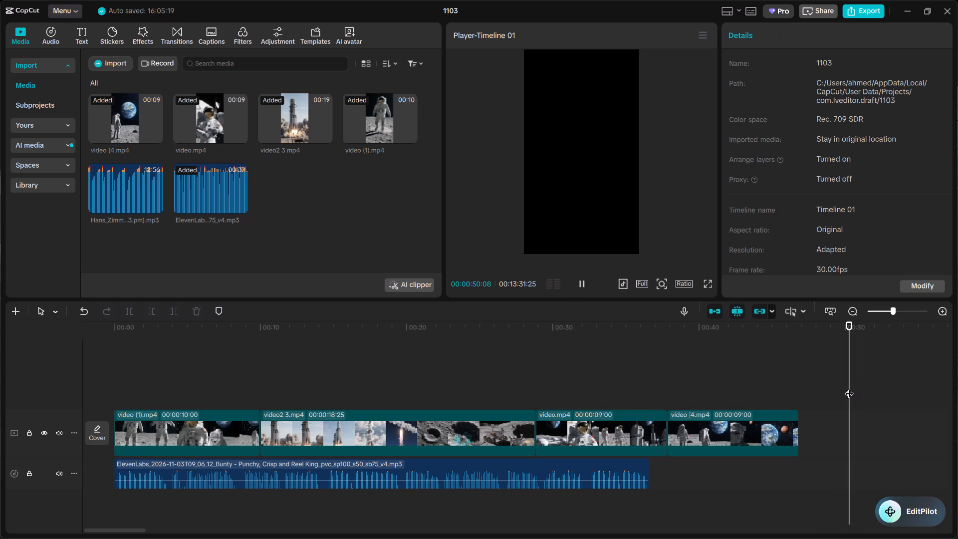
pyautogui.click(849, 387)
pyautogui.moveTo(849, 387); pyautogui.dragTo(90, 538)
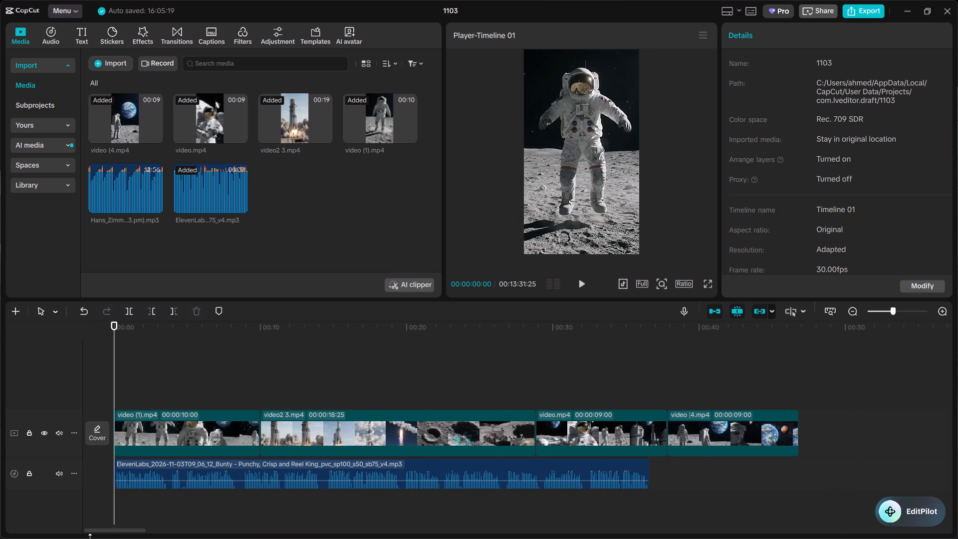
pyautogui.click(578, 287)
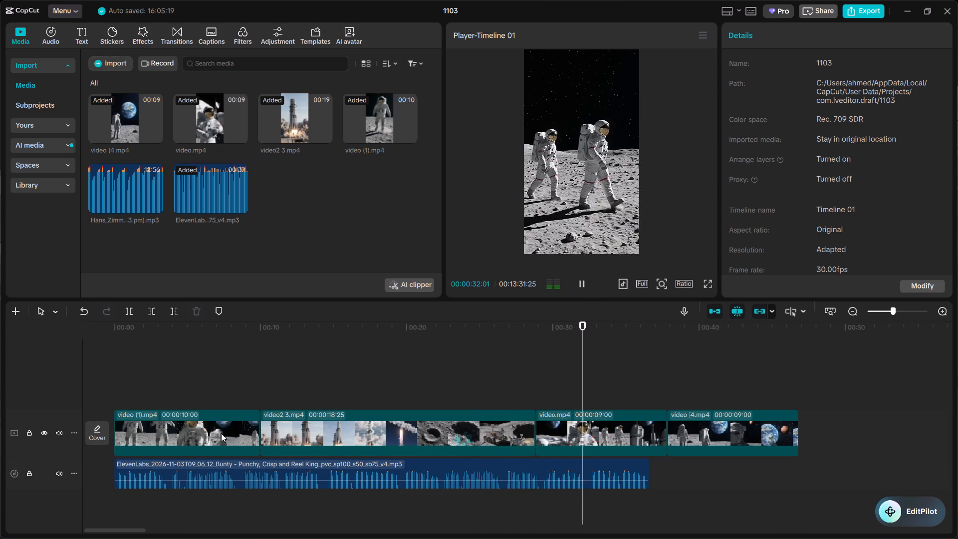
pyautogui.click(202, 437)
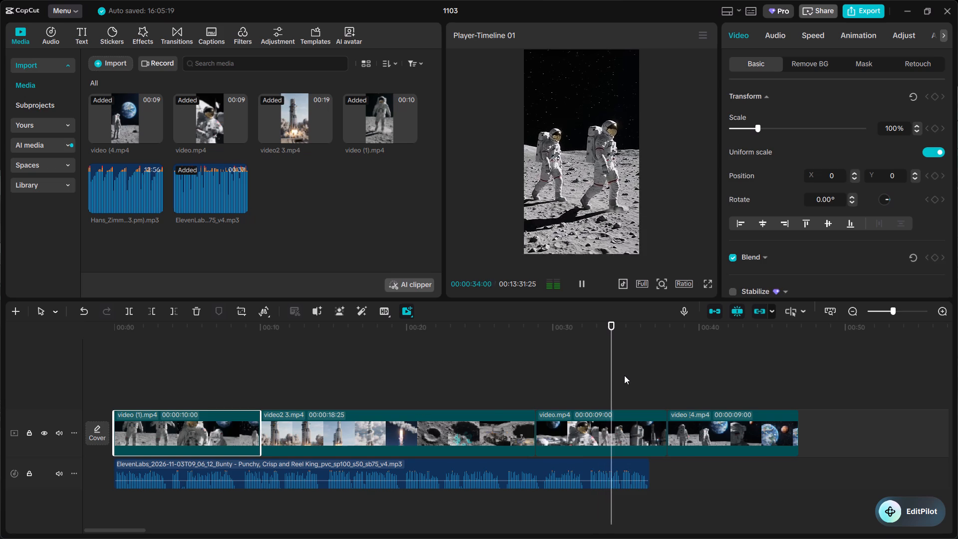
pyautogui.click(624, 375)
pyautogui.moveTo(624, 375); pyautogui.dragTo(290, 438)
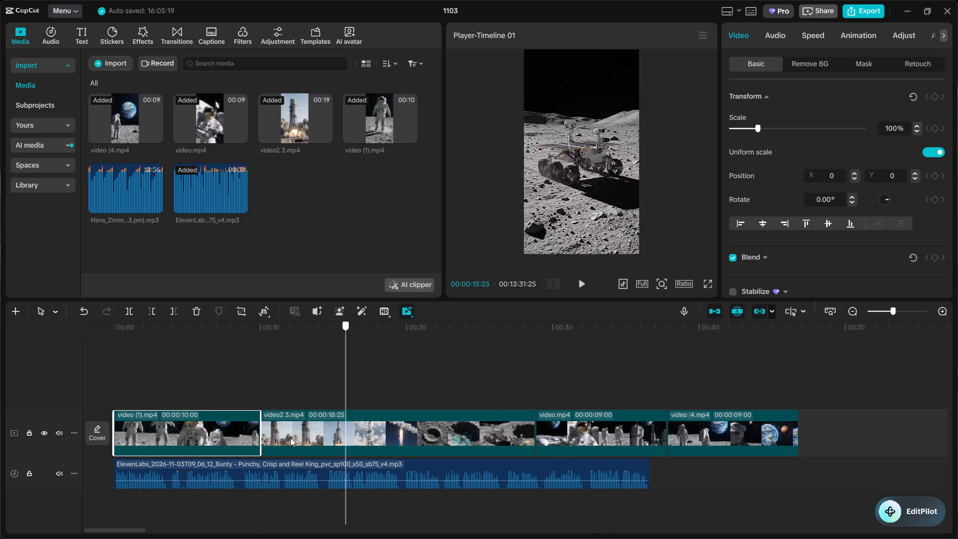
pyautogui.moveTo(290, 438); pyautogui.dragTo(87, 535)
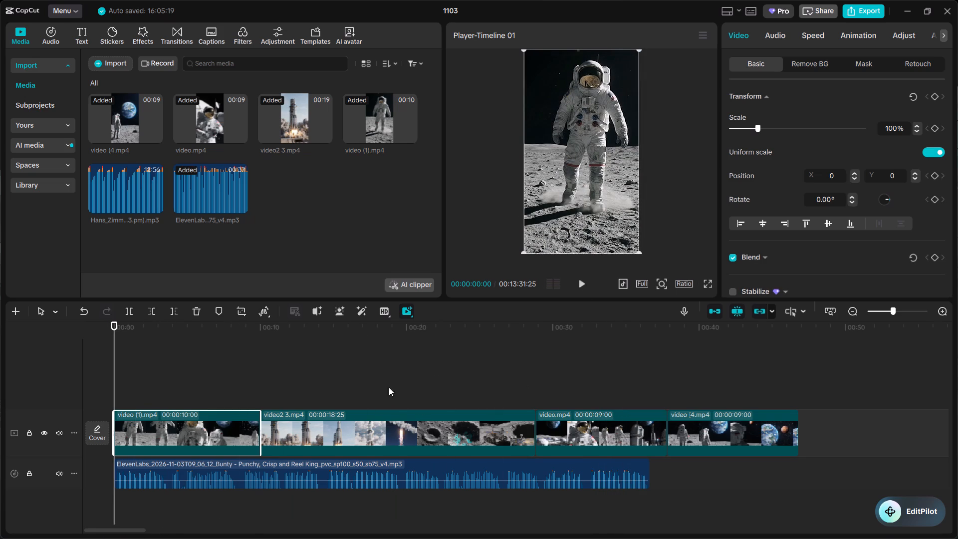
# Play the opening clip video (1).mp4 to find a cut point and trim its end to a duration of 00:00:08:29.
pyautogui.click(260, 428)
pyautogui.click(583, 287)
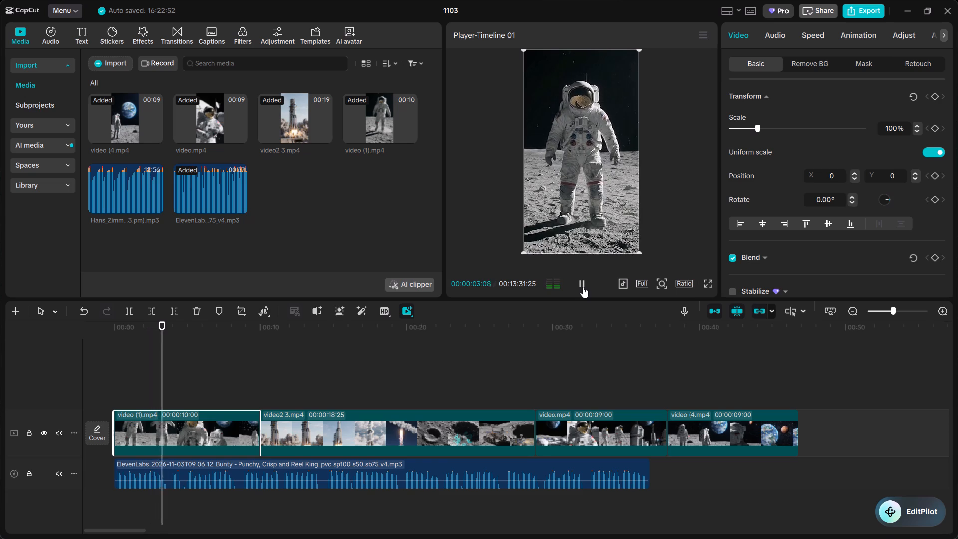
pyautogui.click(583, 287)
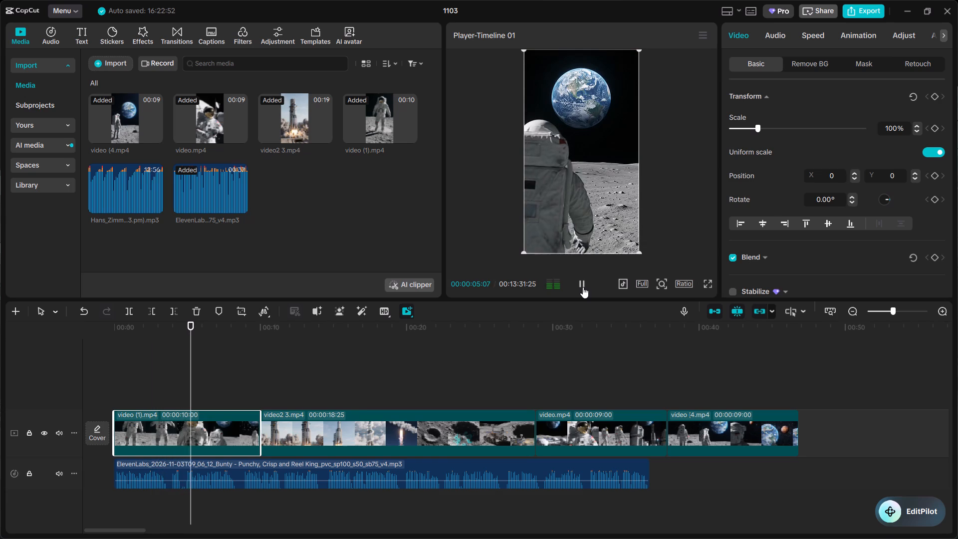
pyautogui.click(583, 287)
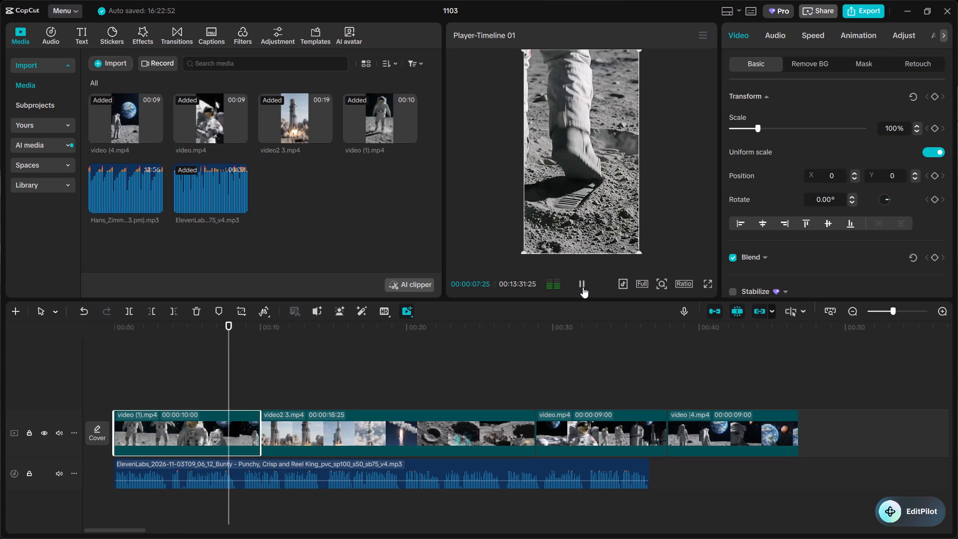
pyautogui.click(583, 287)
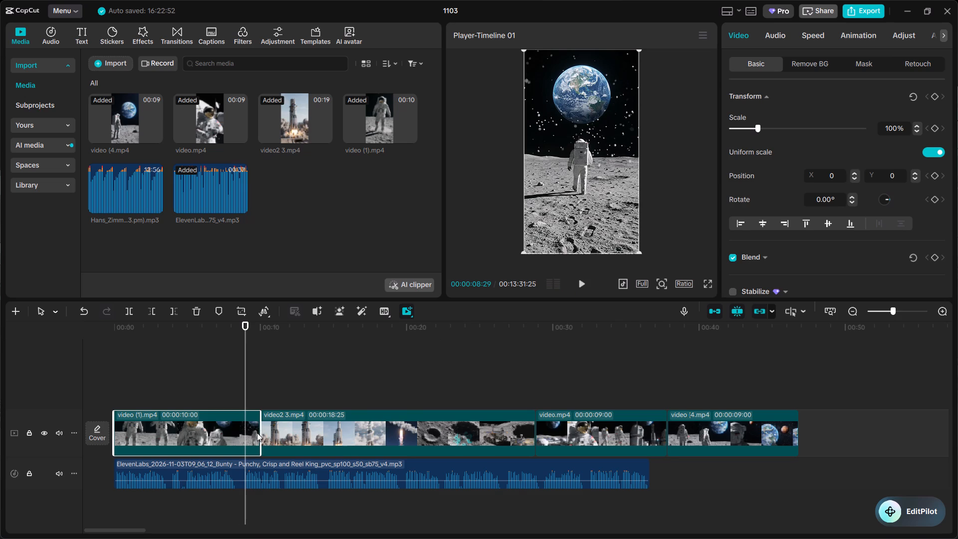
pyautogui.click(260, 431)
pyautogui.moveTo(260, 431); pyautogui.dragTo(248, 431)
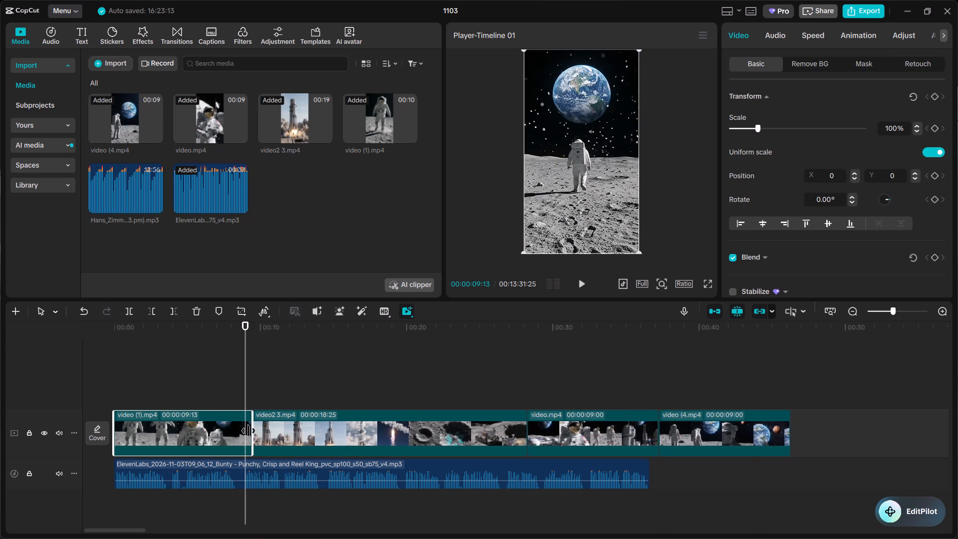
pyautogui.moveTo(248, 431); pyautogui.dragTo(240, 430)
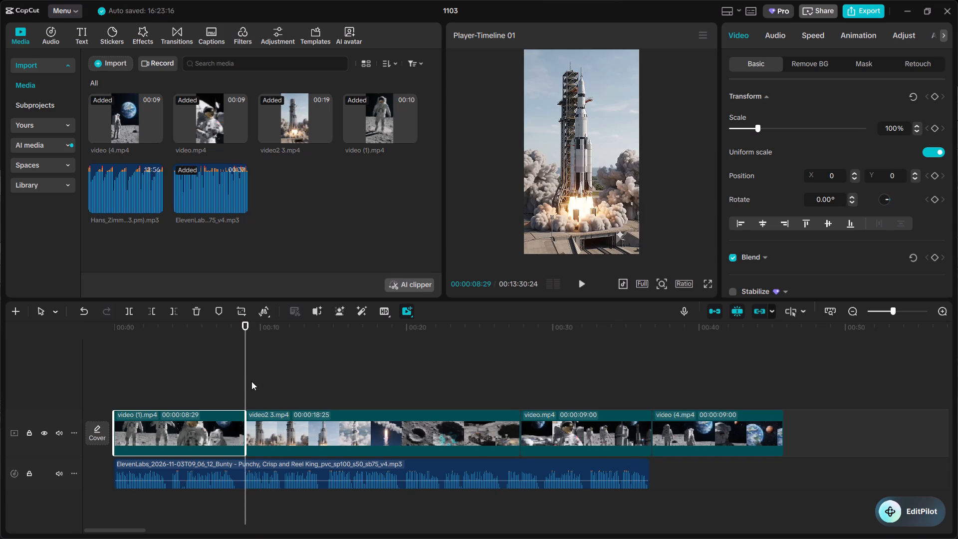
# Replay the opening against the voice-over and shorten the end of video (1).mp4 to a duration of 00:00:05:23.
pyautogui.moveTo(246, 382); pyautogui.dragTo(109, 447)
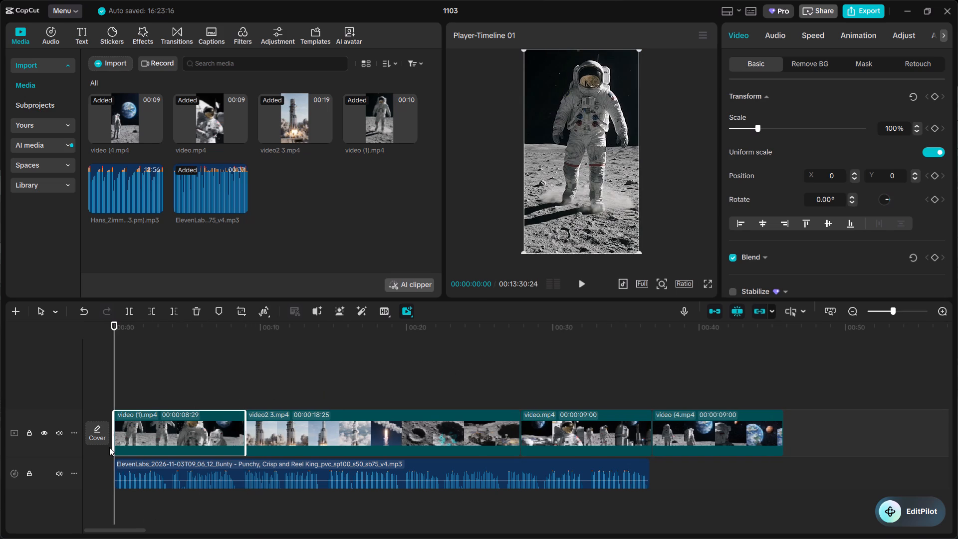
pyautogui.click(576, 282)
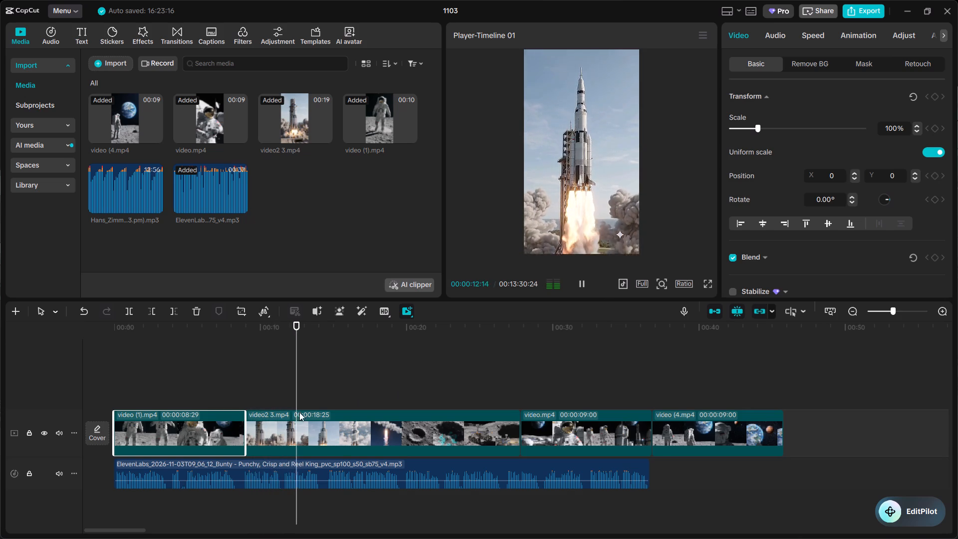
pyautogui.click(314, 380)
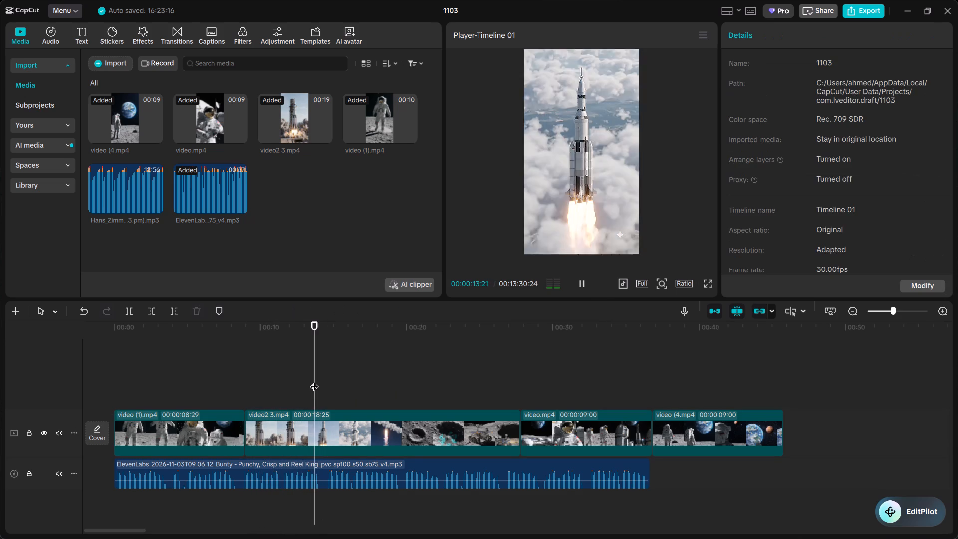
pyautogui.moveTo(314, 380); pyautogui.dragTo(134, 423)
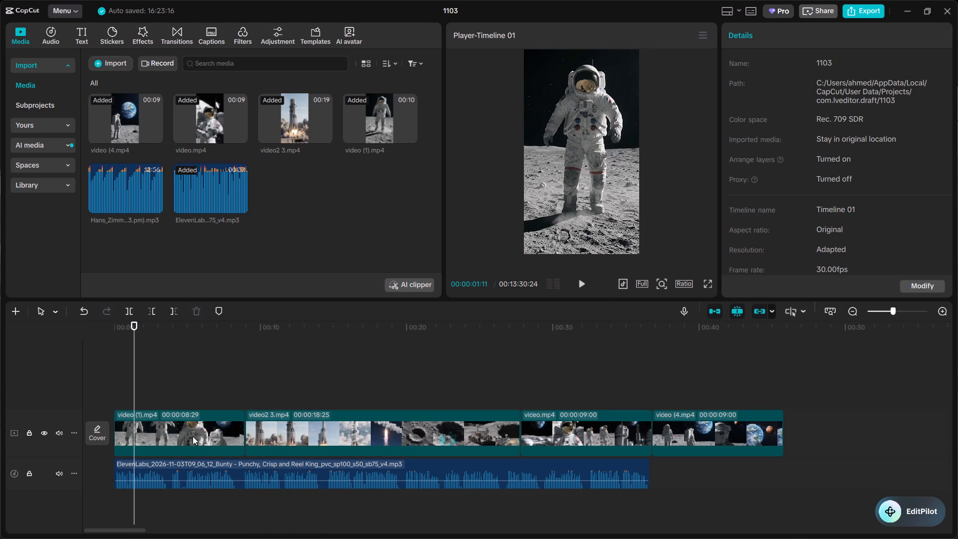
pyautogui.moveTo(242, 433); pyautogui.dragTo(239, 433)
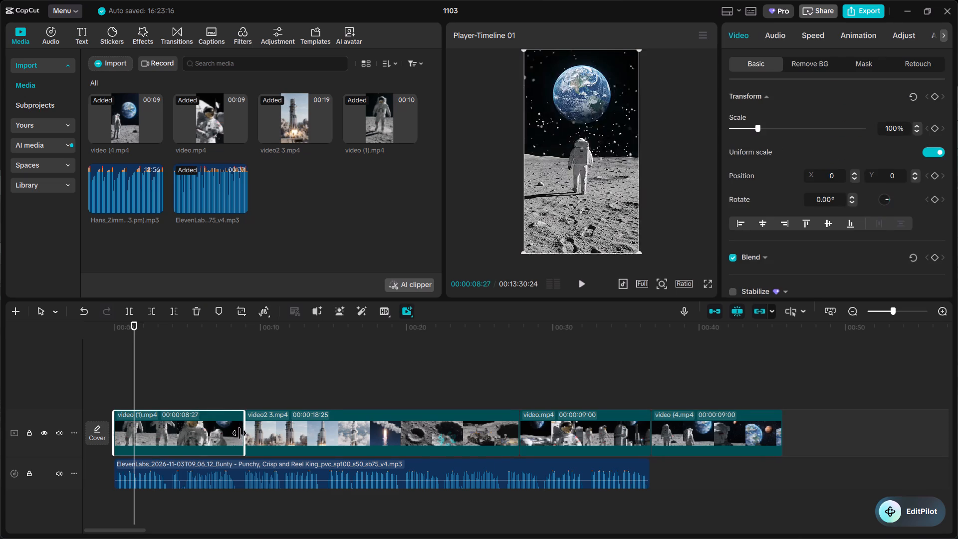
pyautogui.moveTo(239, 433); pyautogui.dragTo(210, 431)
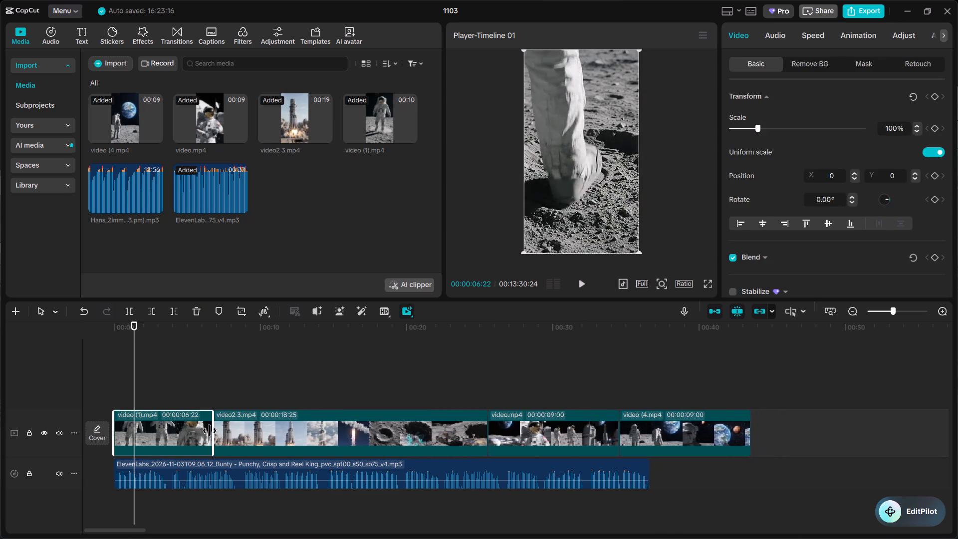
pyautogui.moveTo(210, 431); pyautogui.dragTo(196, 431)
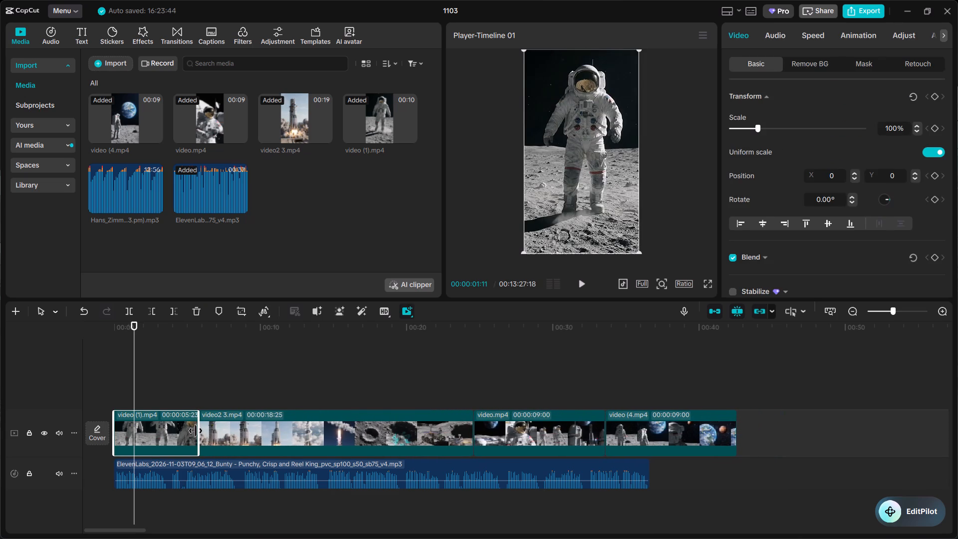
# Play the rocket launch clip video2 3.mp4 against the voice-over and split it at 00:00:10:10.
pyautogui.click(585, 286)
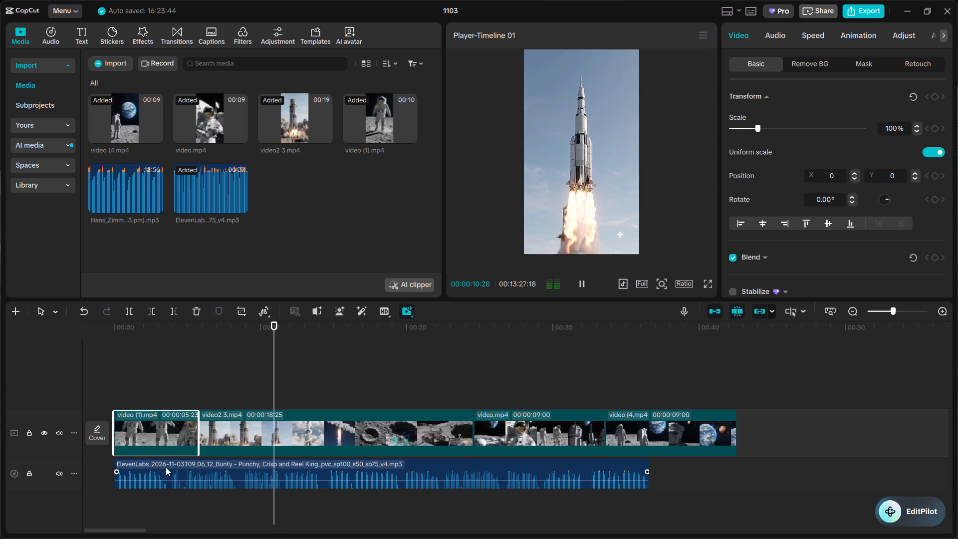
pyautogui.click(253, 425)
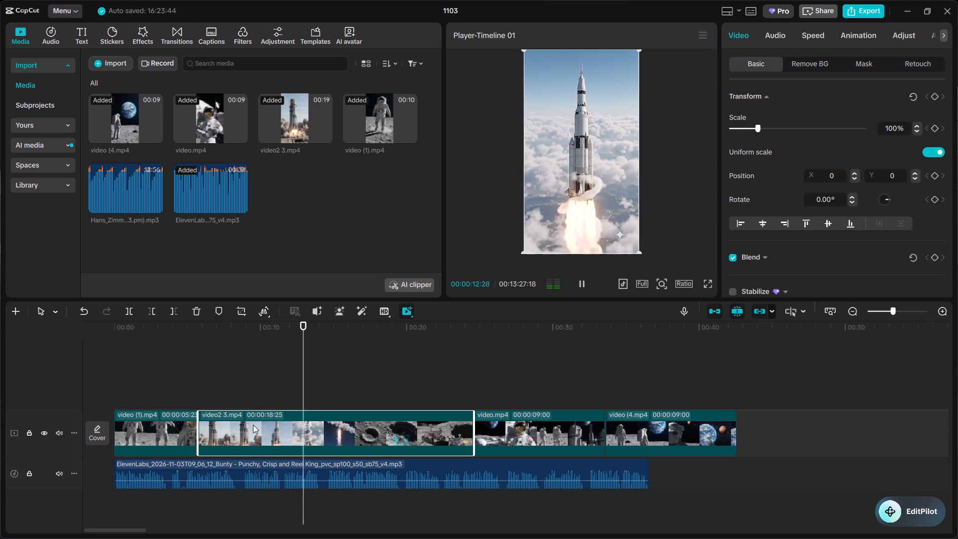
pyautogui.click(321, 371)
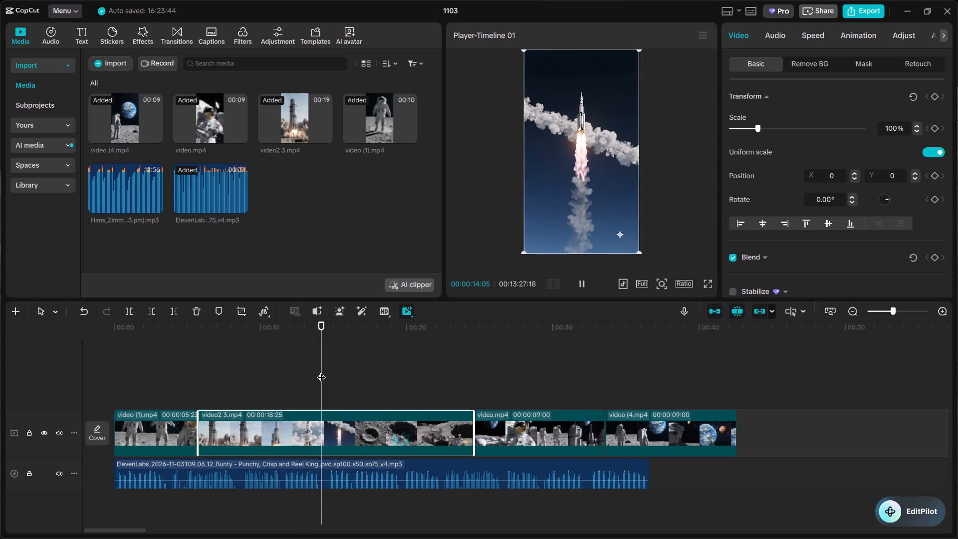
pyautogui.moveTo(321, 371); pyautogui.dragTo(227, 377)
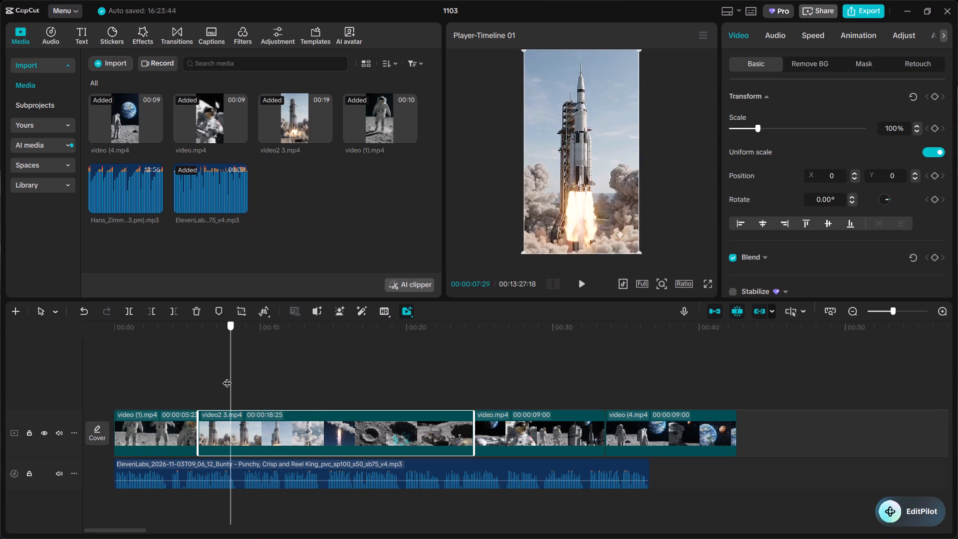
pyautogui.moveTo(227, 377); pyautogui.dragTo(198, 375)
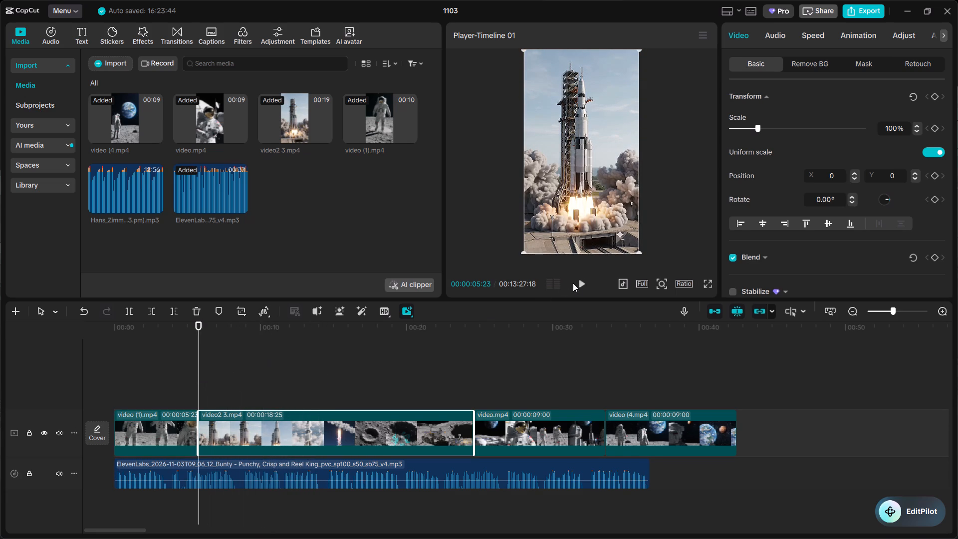
pyautogui.click(580, 279)
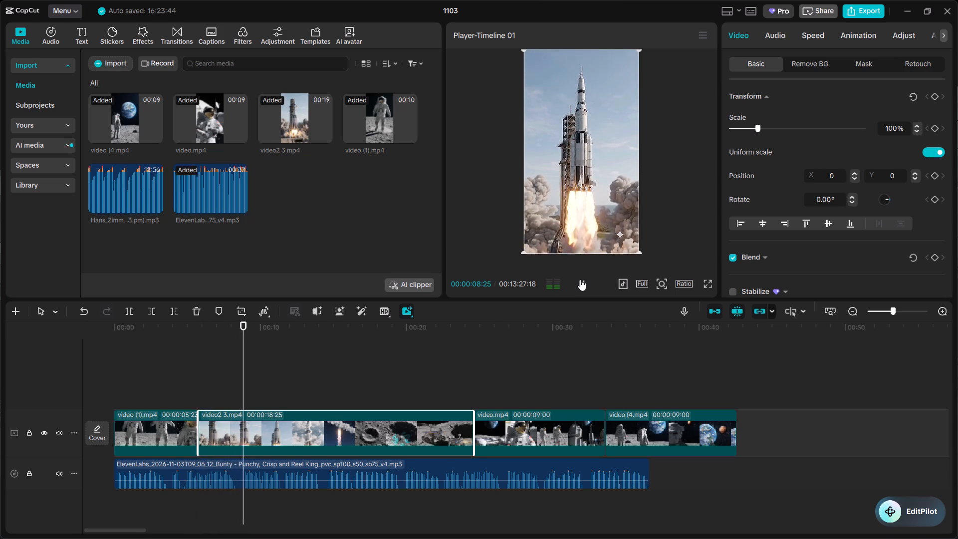
pyautogui.click(580, 279)
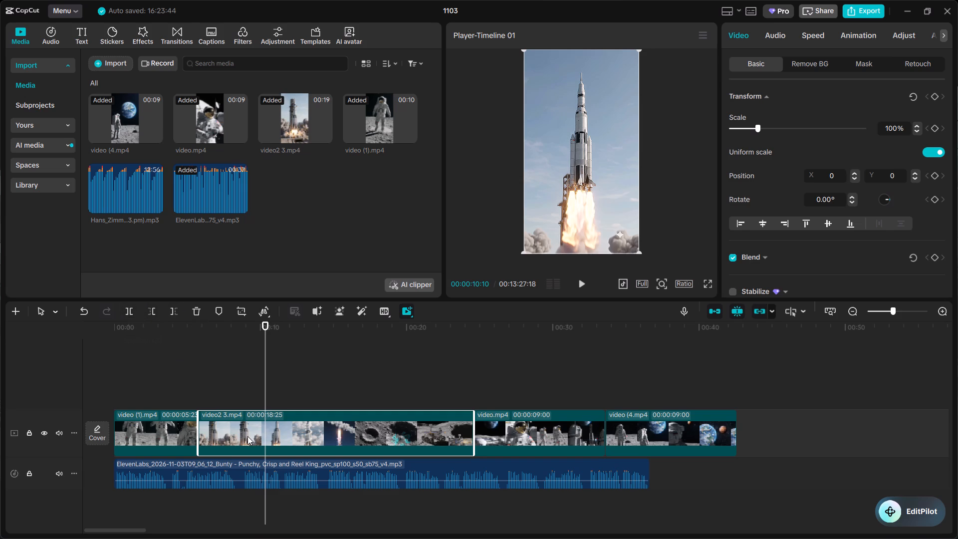
pyautogui.click(128, 307)
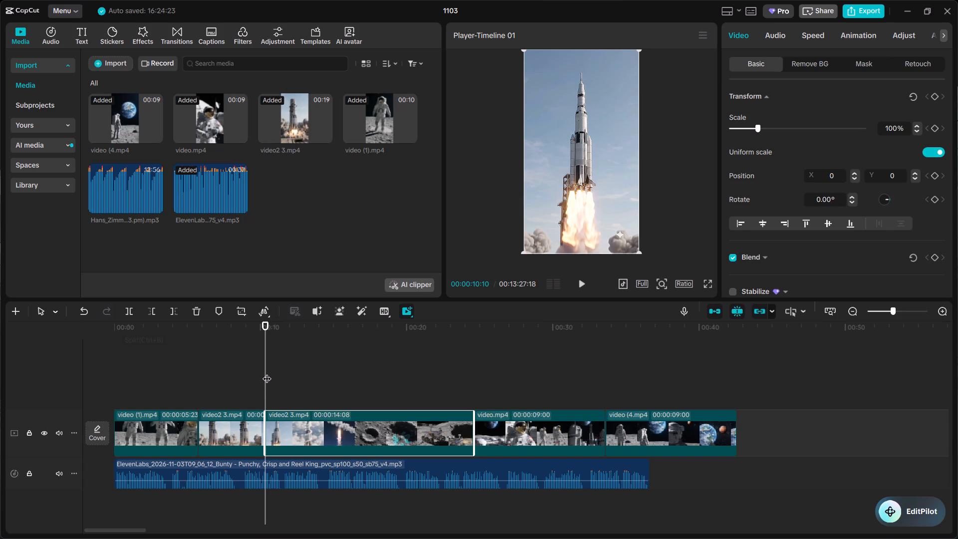
# Find where the second video2 3.mp4 piece changes from rocket to Moon craters and trim away everything in it after 00:00:15:21.
pyautogui.moveTo(267, 372); pyautogui.dragTo(218, 373)
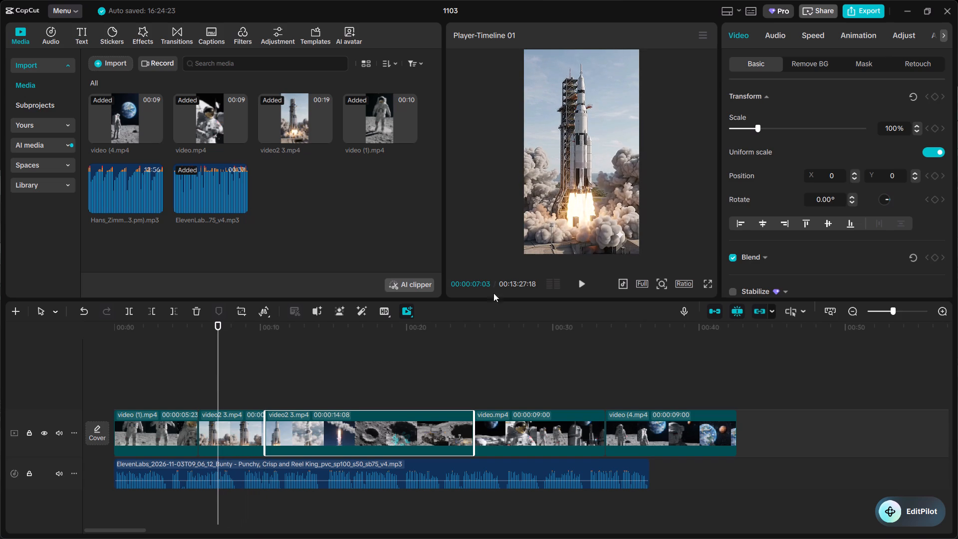
pyautogui.click(580, 278)
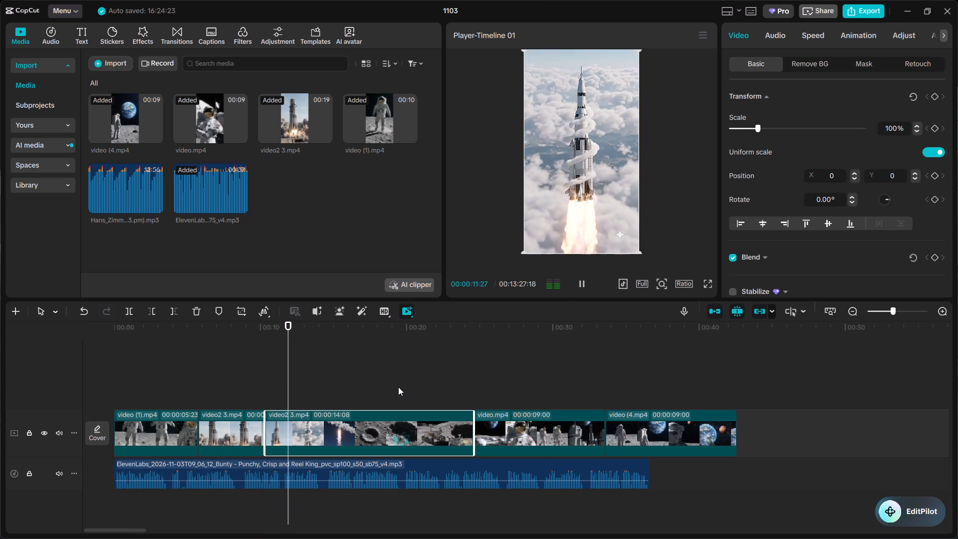
pyautogui.click(331, 385)
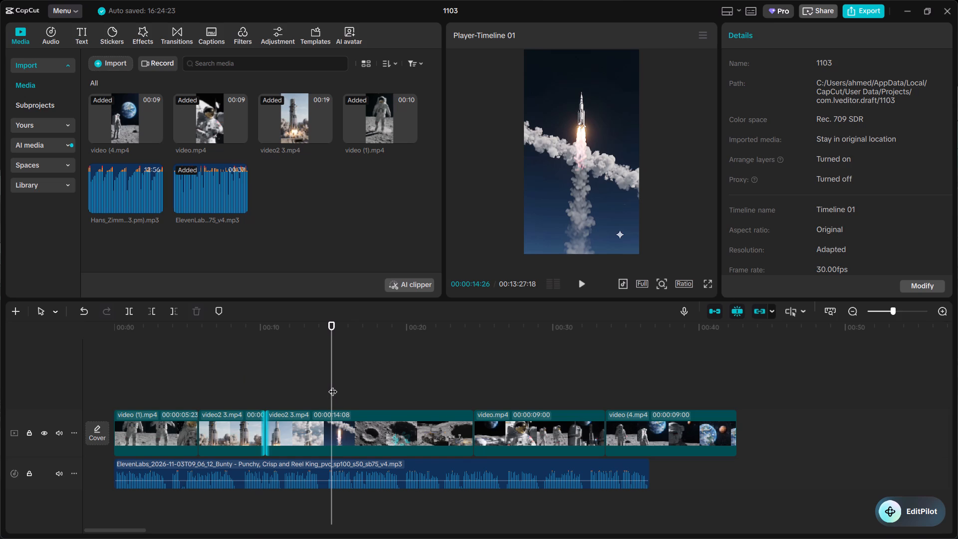
pyautogui.moveTo(332, 385); pyautogui.dragTo(338, 385)
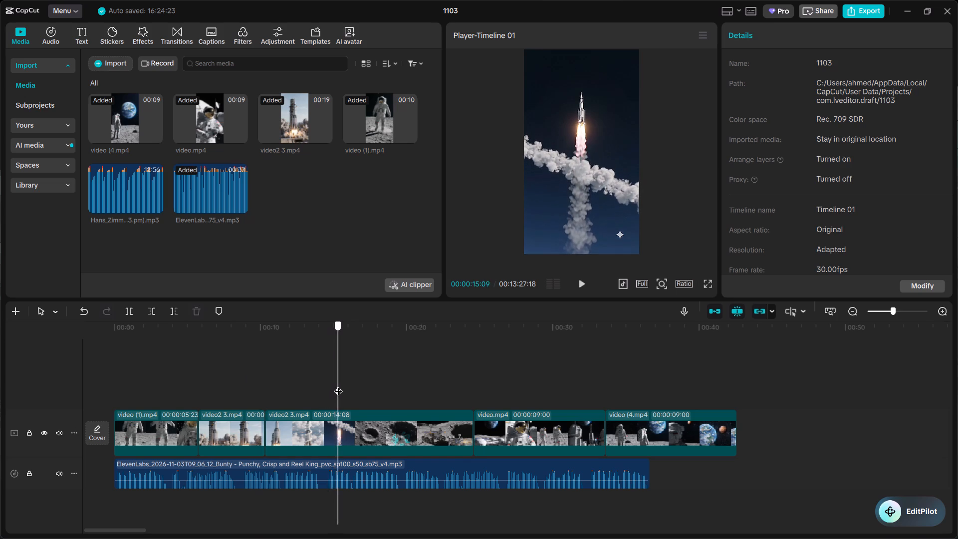
pyautogui.moveTo(338, 385); pyautogui.dragTo(355, 384)
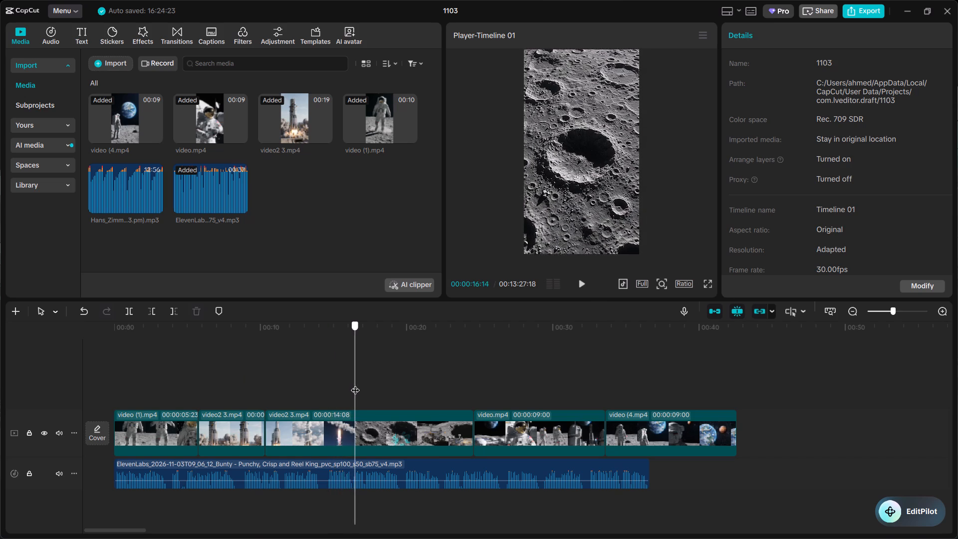
pyautogui.moveTo(355, 384); pyautogui.dragTo(359, 384)
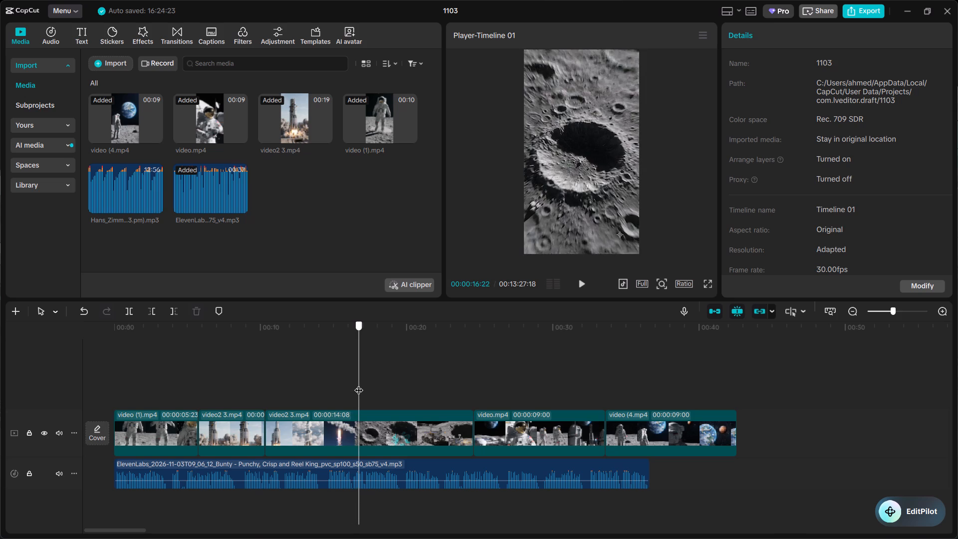
pyautogui.moveTo(359, 384); pyautogui.dragTo(354, 384)
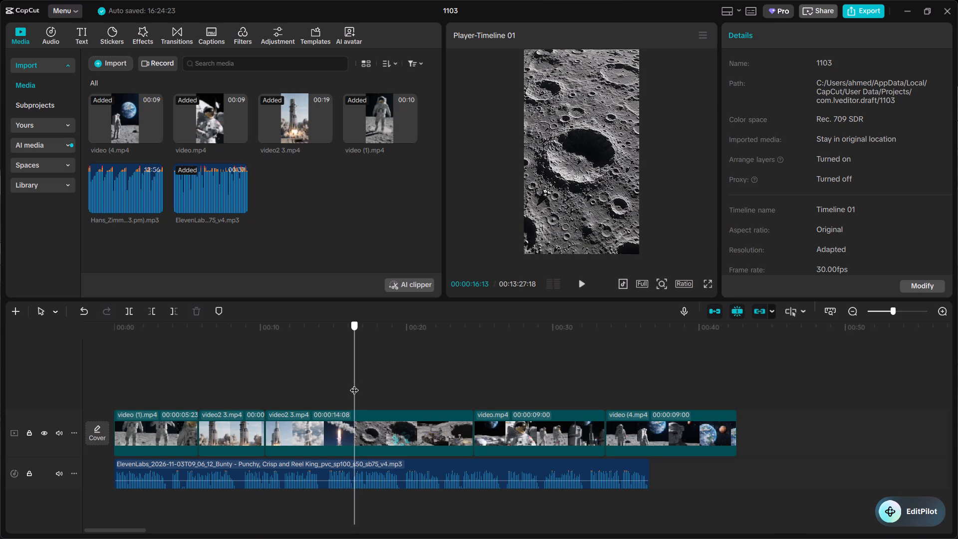
pyautogui.moveTo(354, 384); pyautogui.dragTo(345, 384)
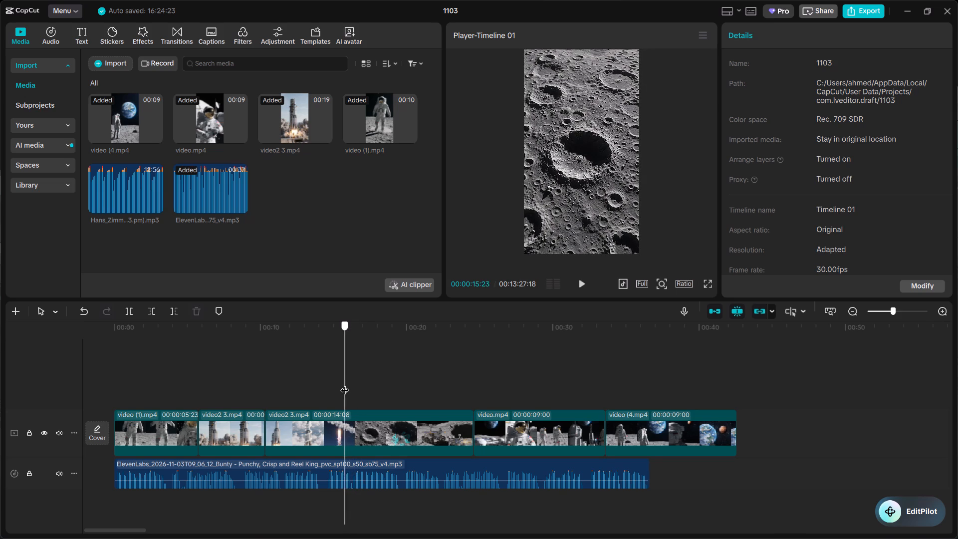
pyautogui.moveTo(345, 384); pyautogui.dragTo(337, 384)
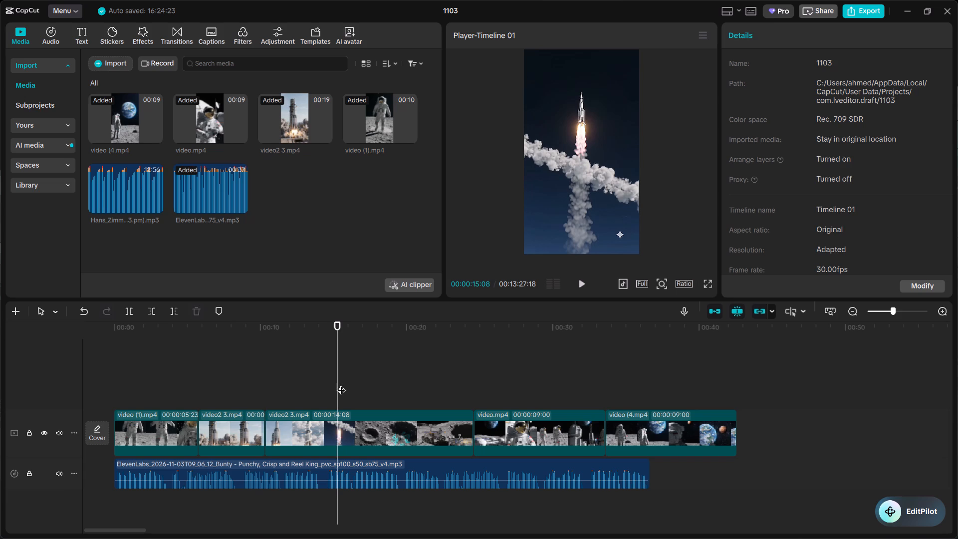
pyautogui.moveTo(337, 384); pyautogui.dragTo(342, 384)
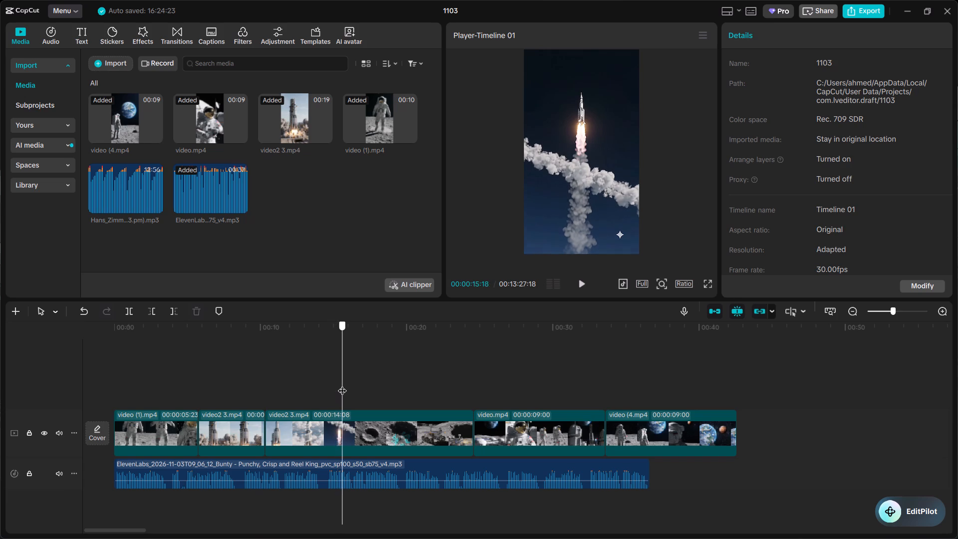
pyautogui.moveTo(342, 384); pyautogui.dragTo(347, 384)
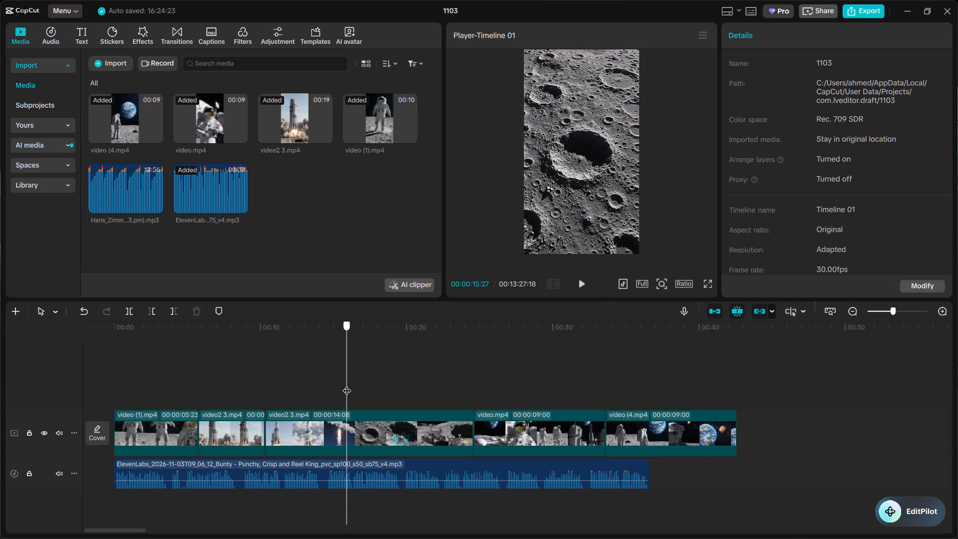
pyautogui.moveTo(347, 384); pyautogui.dragTo(341, 384)
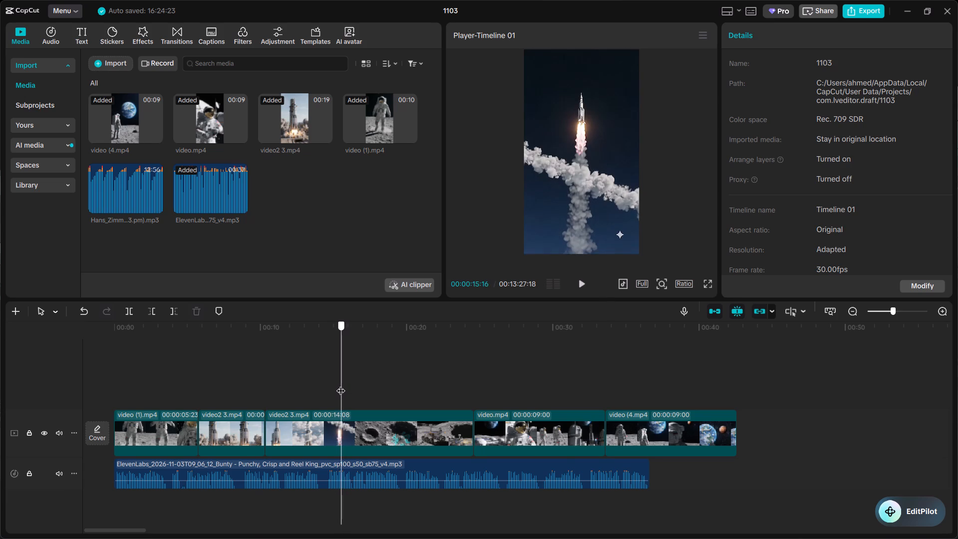
pyautogui.moveTo(341, 384); pyautogui.dragTo(340, 384)
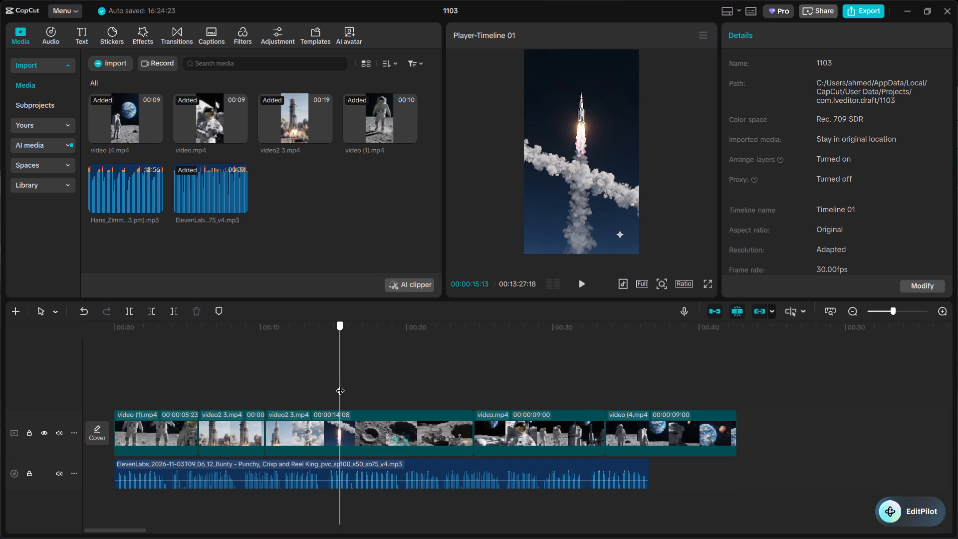
pyautogui.moveTo(340, 384); pyautogui.dragTo(344, 384)
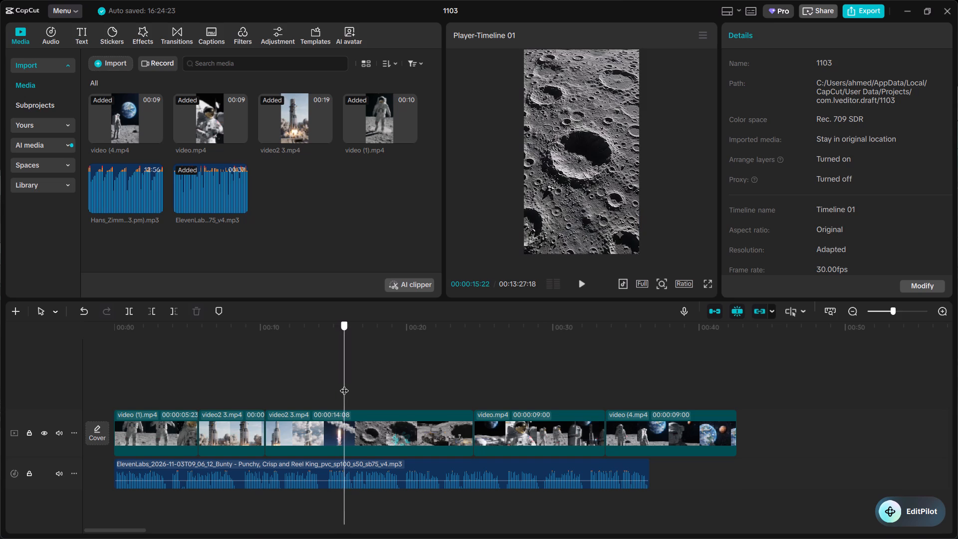
pyautogui.moveTo(344, 384); pyautogui.dragTo(342, 384)
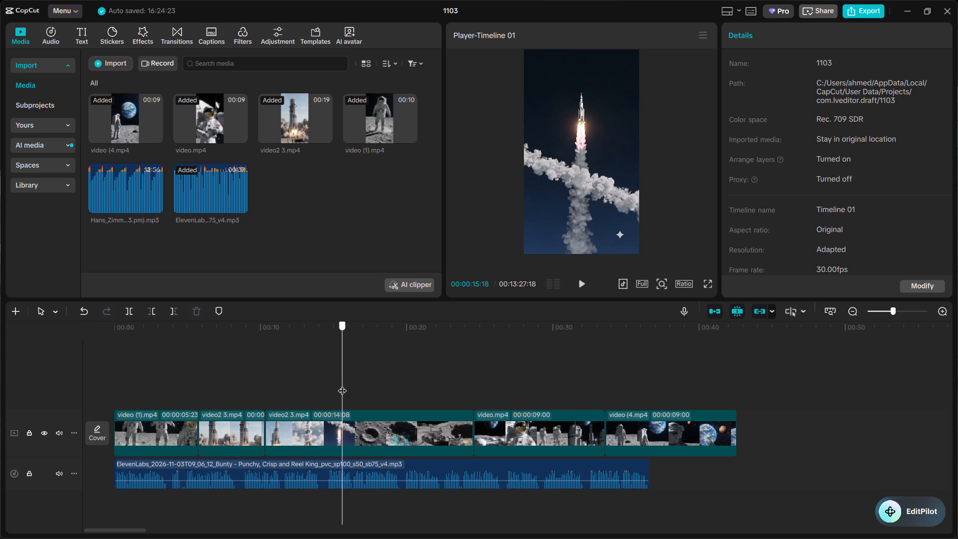
pyautogui.moveTo(342, 384); pyautogui.dragTo(344, 384)
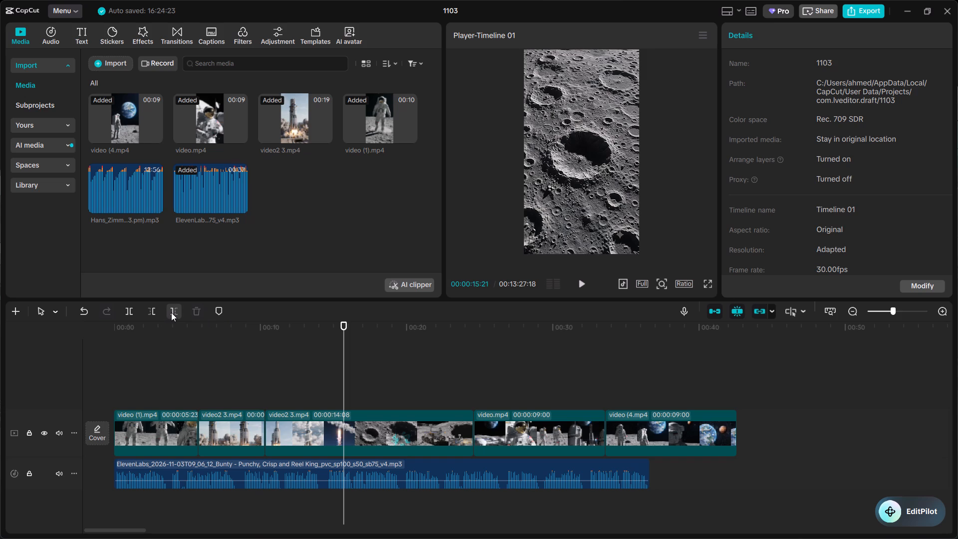
pyautogui.click(171, 312)
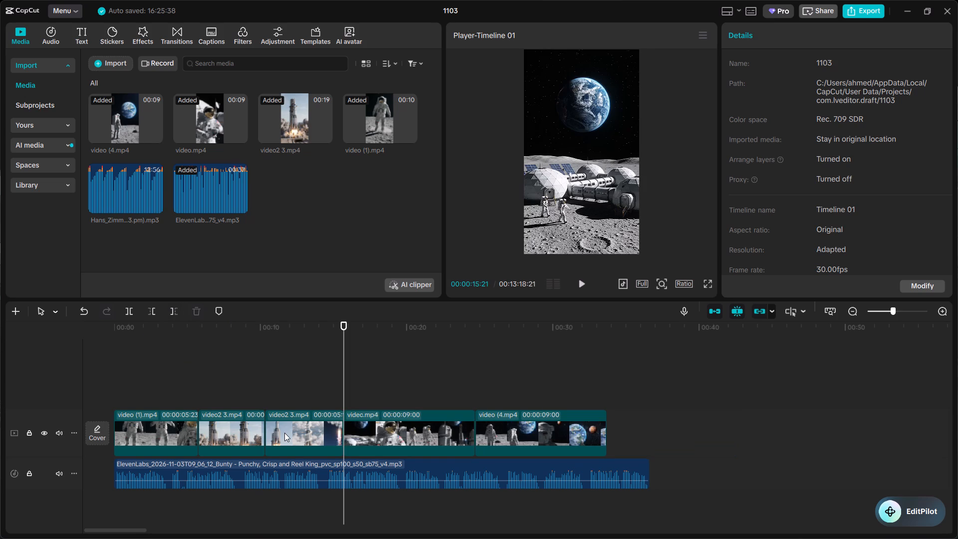
# Move the second video2 3.mp4 piece onto a new track above, parked past the voice-over's end at about 00:00:40.
pyautogui.moveTo(284, 433); pyautogui.dragTo(235, 342)
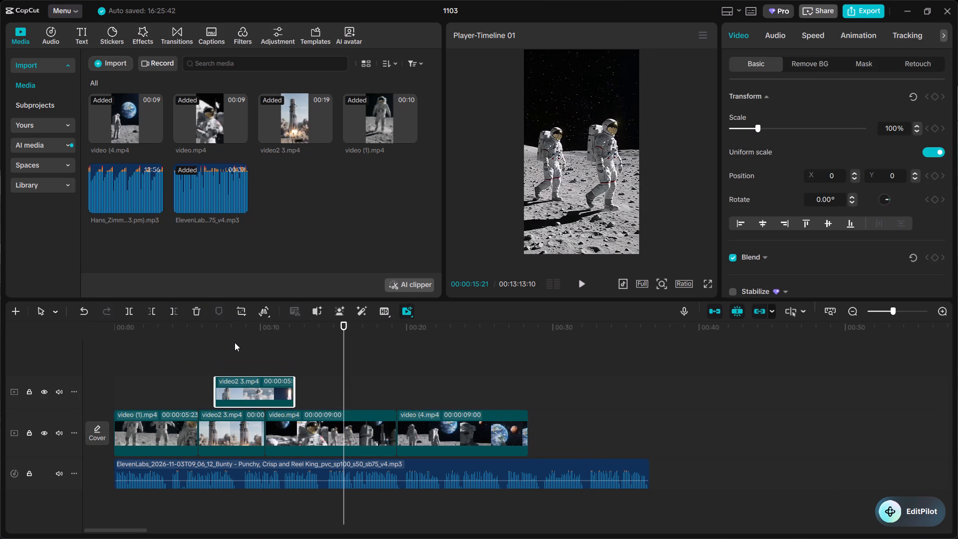
pyautogui.moveTo(253, 380); pyautogui.dragTo(613, 408)
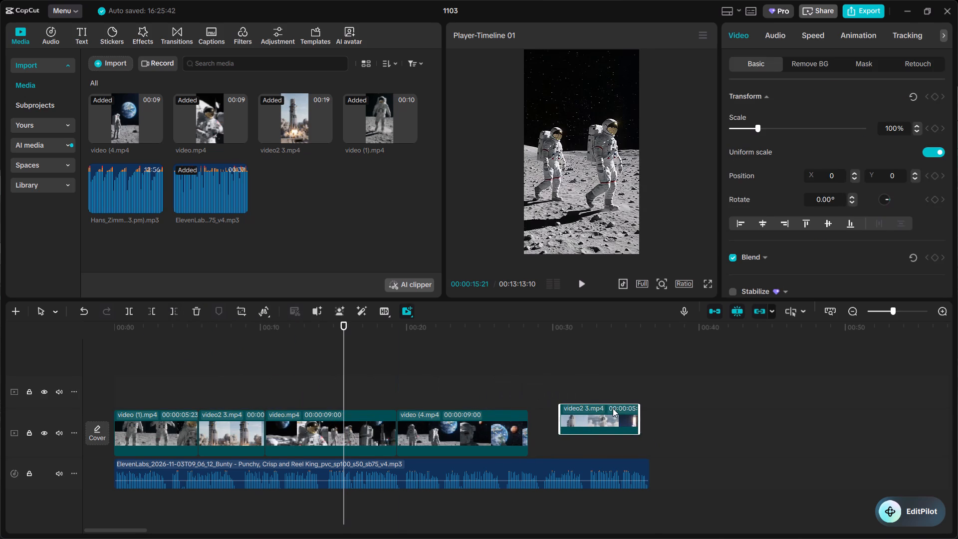
pyautogui.moveTo(613, 408); pyautogui.dragTo(686, 384)
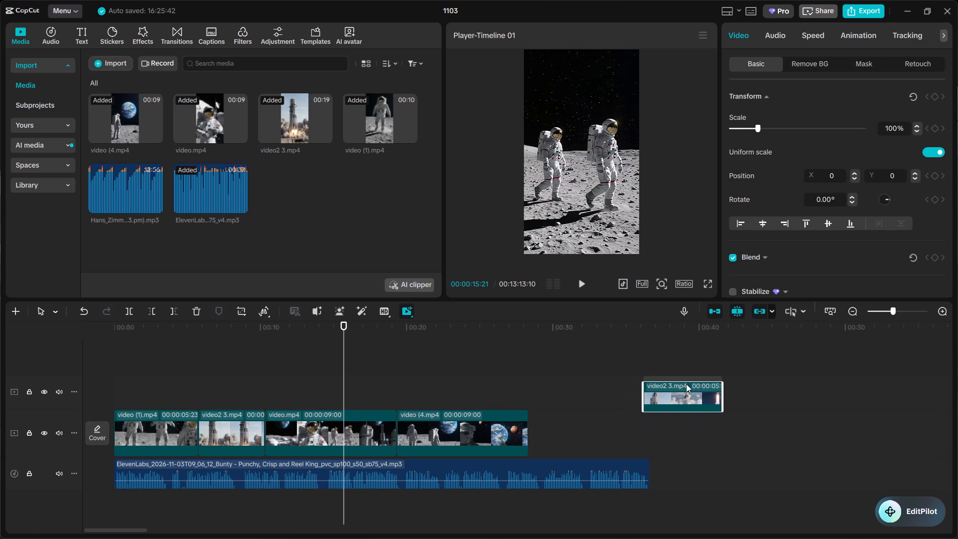
pyautogui.moveTo(686, 384); pyautogui.dragTo(743, 378)
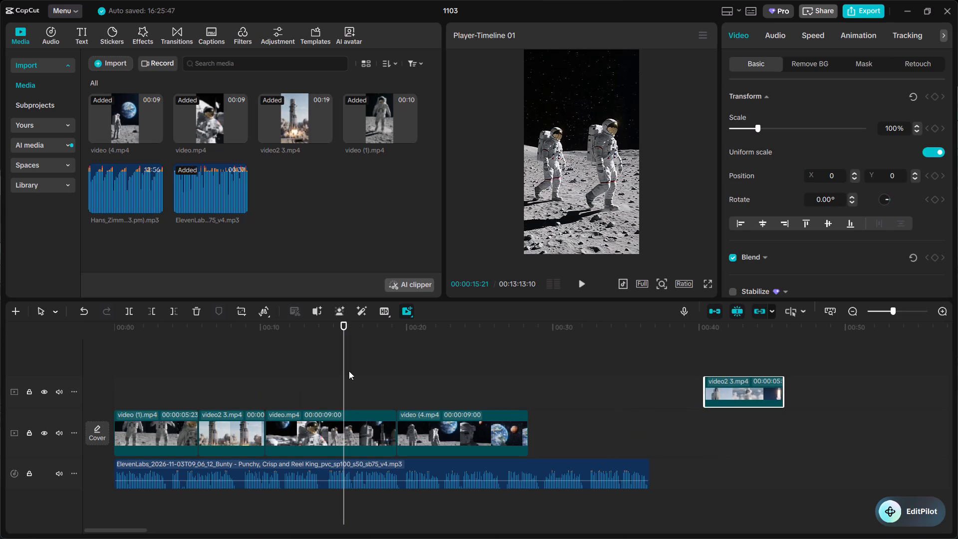
# Play the rocket launch, video.mp4 and the start of video (4.mp4 against the voice-over, scrubbing ahead to check the following scenes.
pyautogui.moveTo(343, 358); pyautogui.dragTo(302, 360)
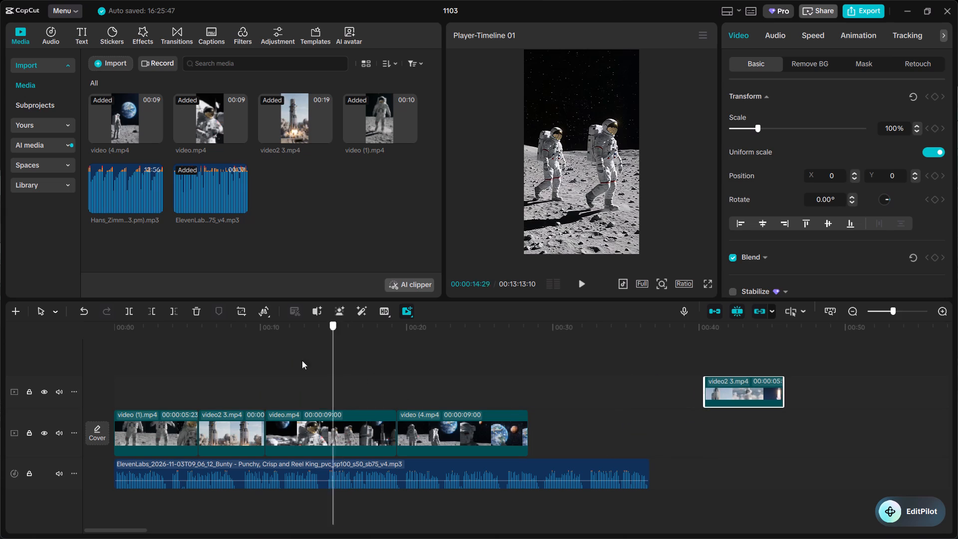
pyautogui.moveTo(302, 360); pyautogui.dragTo(207, 360)
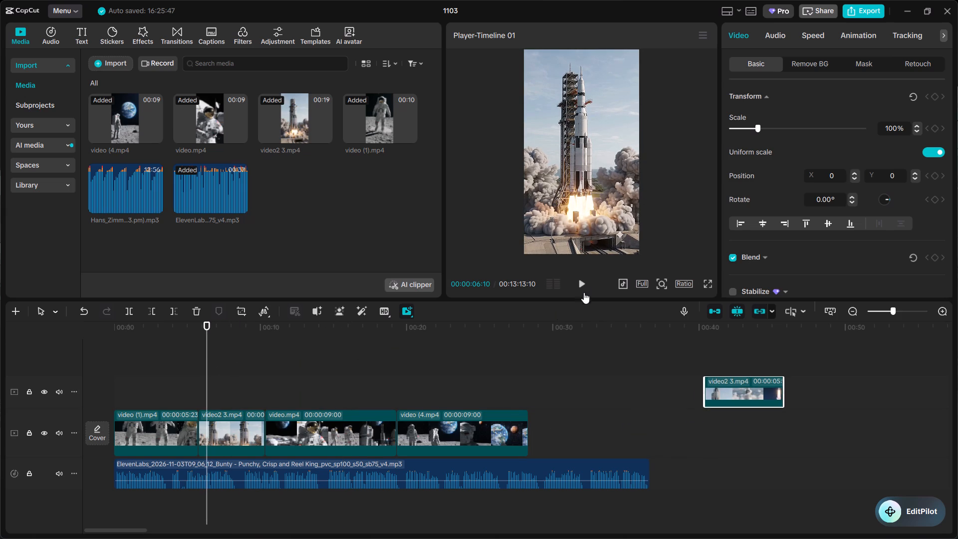
pyautogui.click(581, 285)
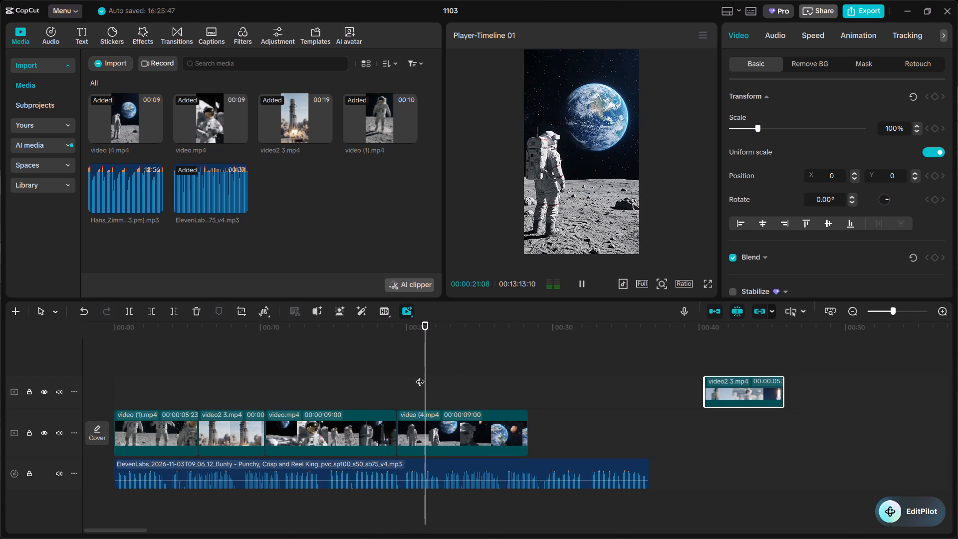
pyautogui.moveTo(430, 370); pyautogui.dragTo(451, 366)
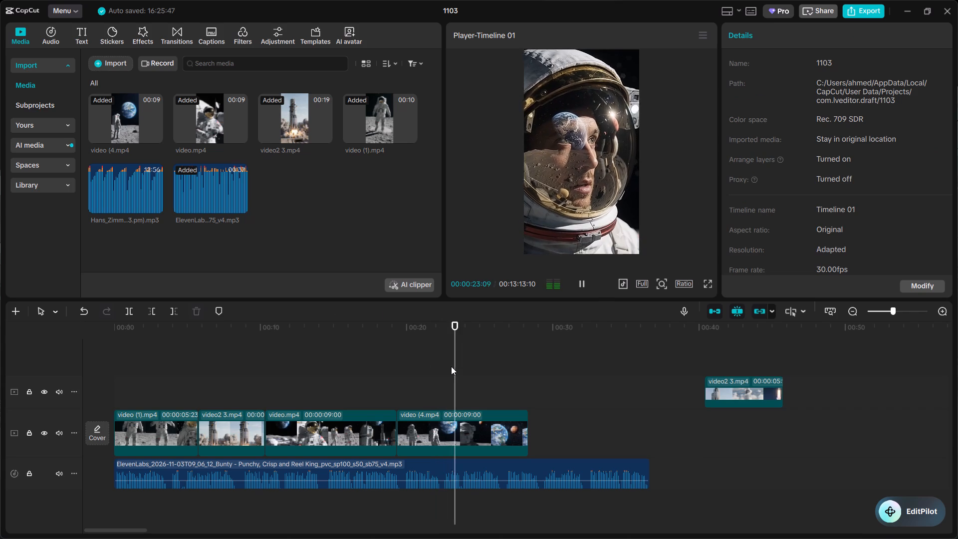
pyautogui.moveTo(472, 364); pyautogui.dragTo(452, 365)
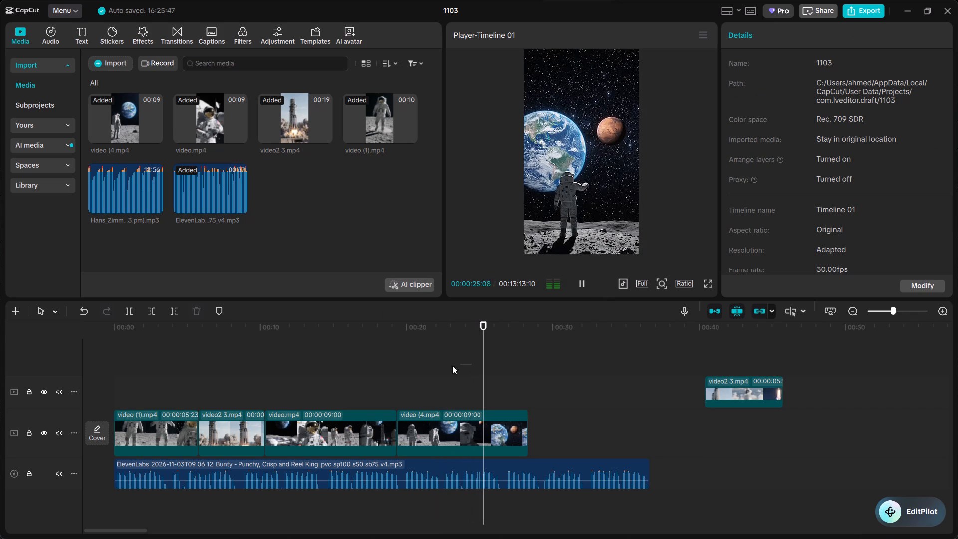
pyautogui.moveTo(452, 365); pyautogui.dragTo(436, 367)
pyautogui.moveTo(503, 362); pyautogui.dragTo(481, 367)
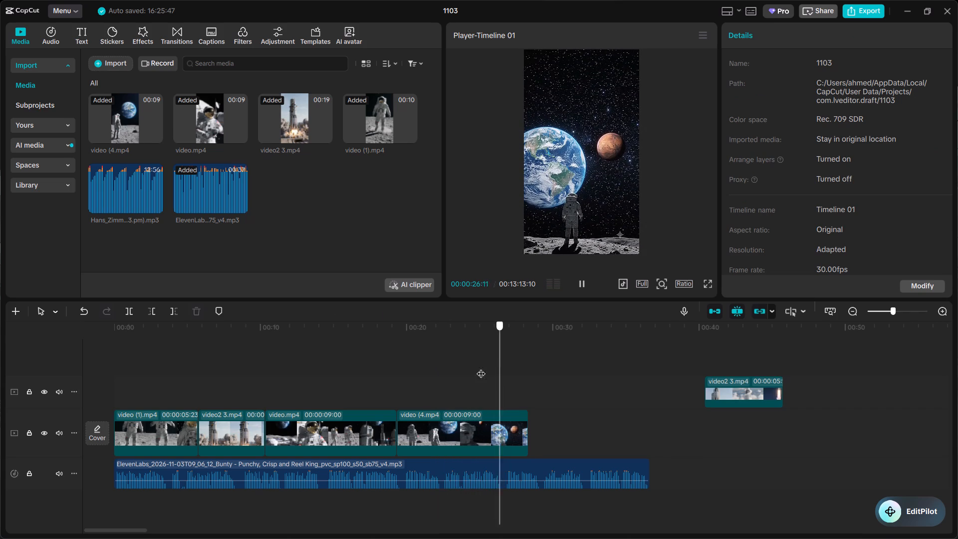
pyautogui.moveTo(481, 367); pyautogui.dragTo(335, 393)
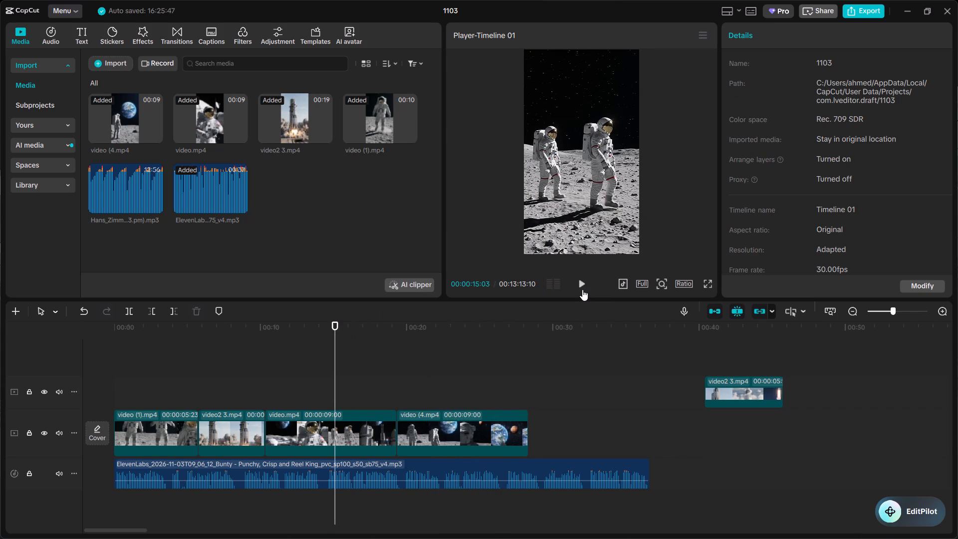
pyautogui.click(582, 289)
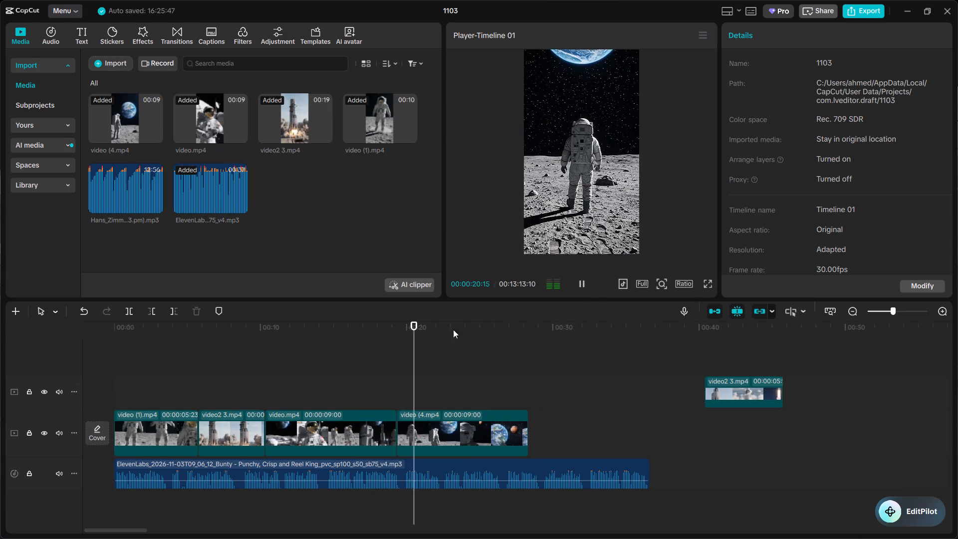
pyautogui.click(425, 359)
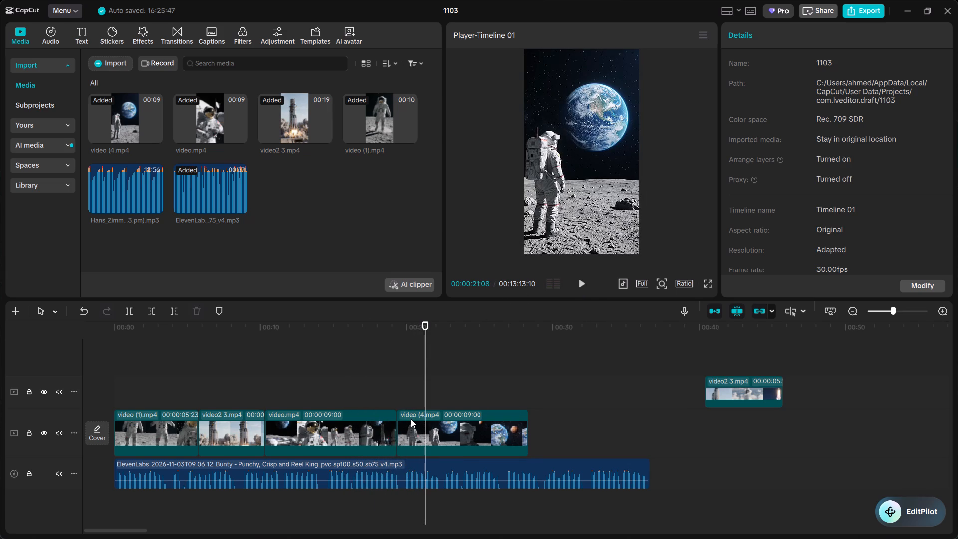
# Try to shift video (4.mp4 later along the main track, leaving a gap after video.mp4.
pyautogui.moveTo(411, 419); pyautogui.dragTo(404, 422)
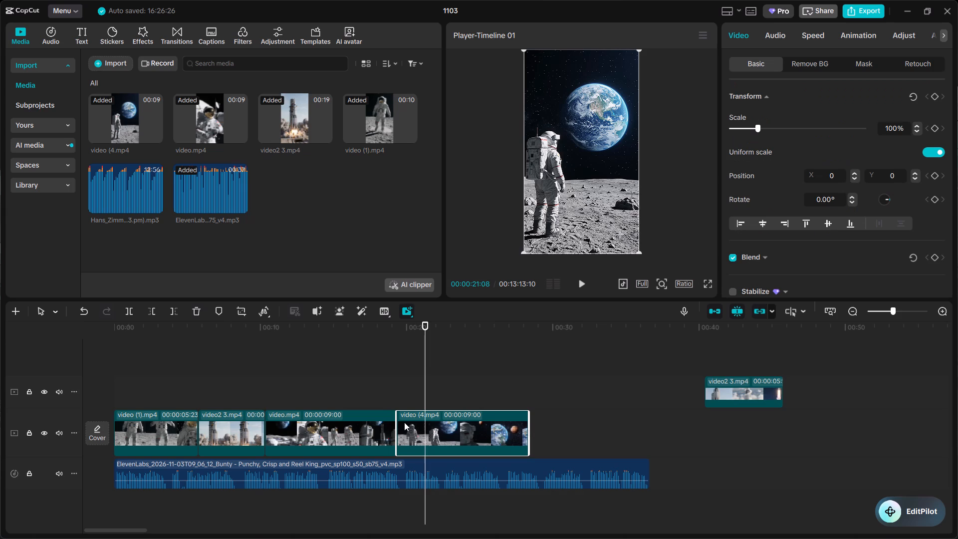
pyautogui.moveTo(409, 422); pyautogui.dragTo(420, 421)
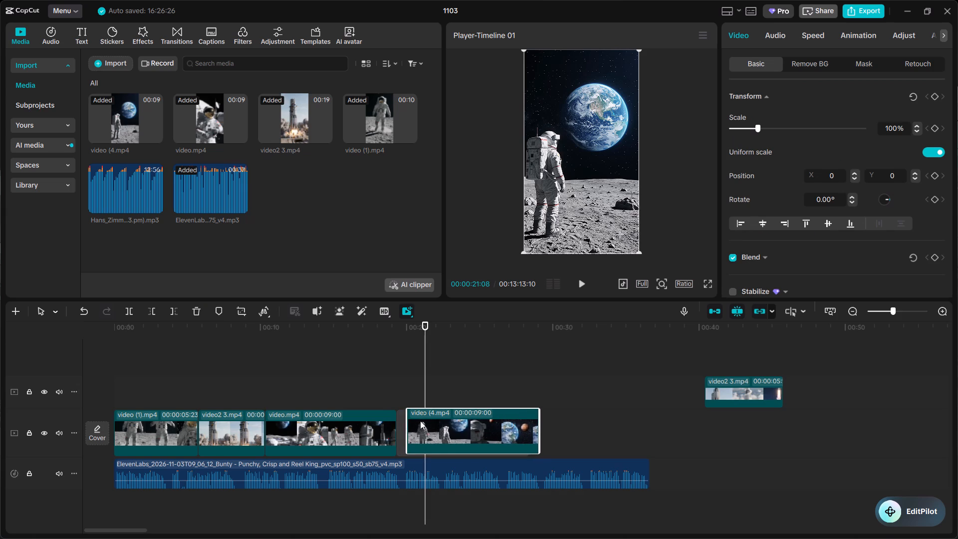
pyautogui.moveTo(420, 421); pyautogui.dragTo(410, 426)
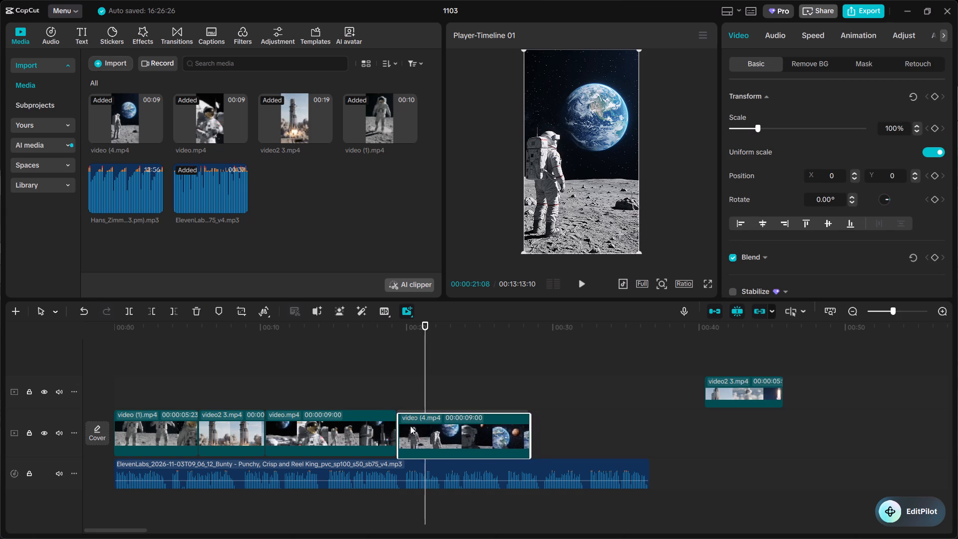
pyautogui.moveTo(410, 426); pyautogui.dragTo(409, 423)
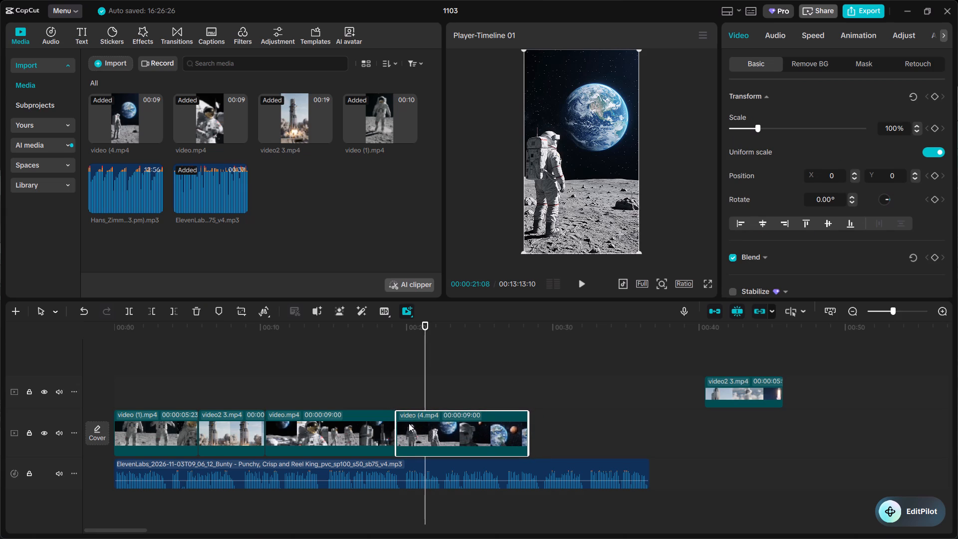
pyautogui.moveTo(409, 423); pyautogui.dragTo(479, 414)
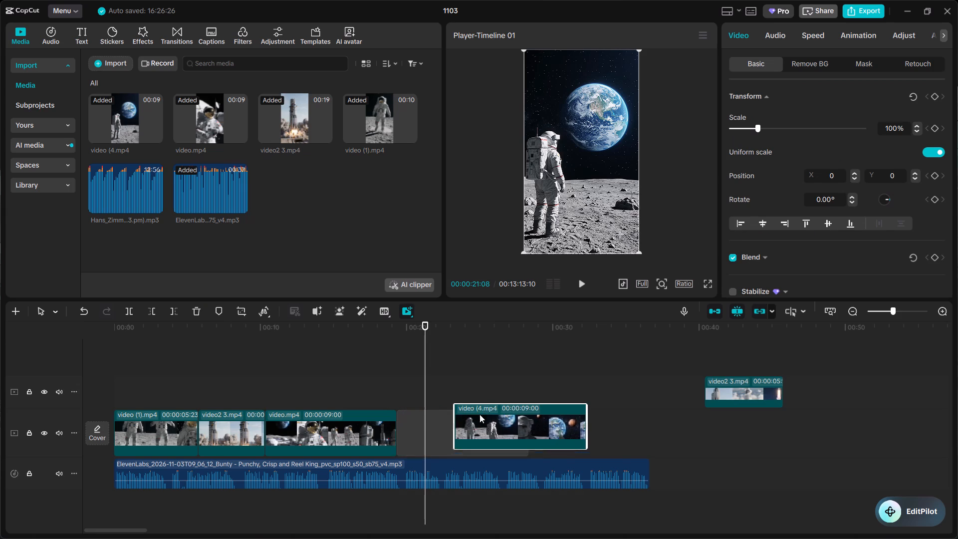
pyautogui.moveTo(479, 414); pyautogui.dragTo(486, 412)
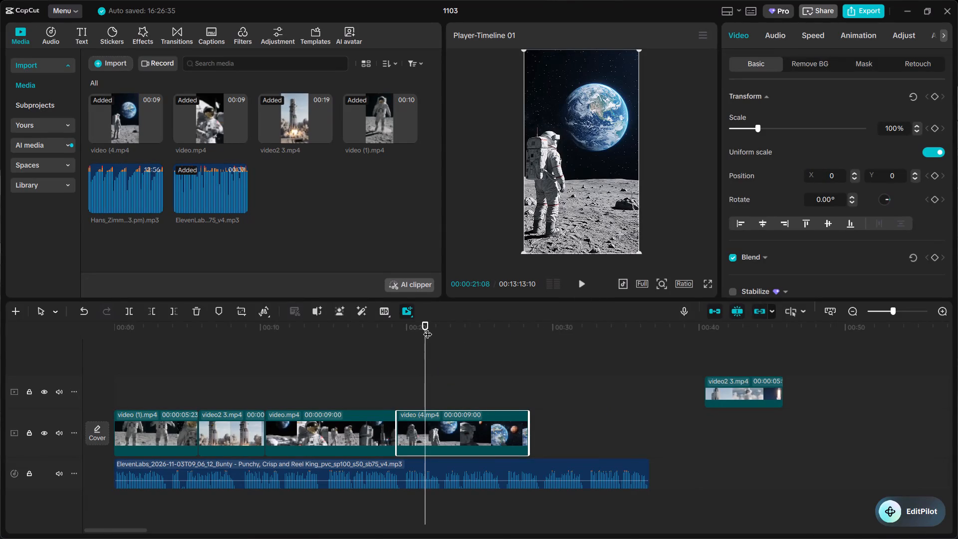
# Play from 00:00:17:29 through the rest of the voice-over, then recheck the uncovered section from 00:00:28:23.
pyautogui.moveTo(427, 319); pyautogui.dragTo(430, 340)
pyautogui.moveTo(430, 340); pyautogui.dragTo(414, 347)
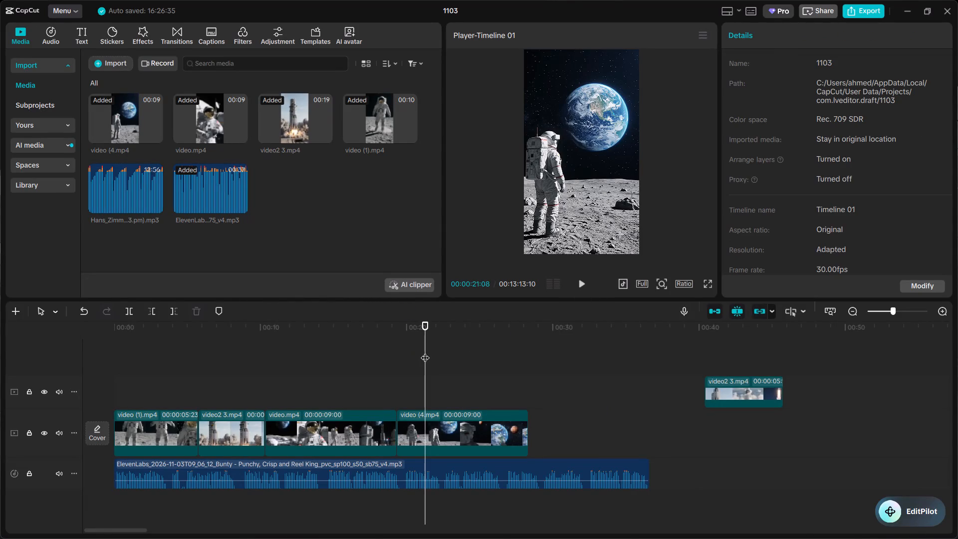
pyautogui.moveTo(425, 351); pyautogui.dragTo(377, 363)
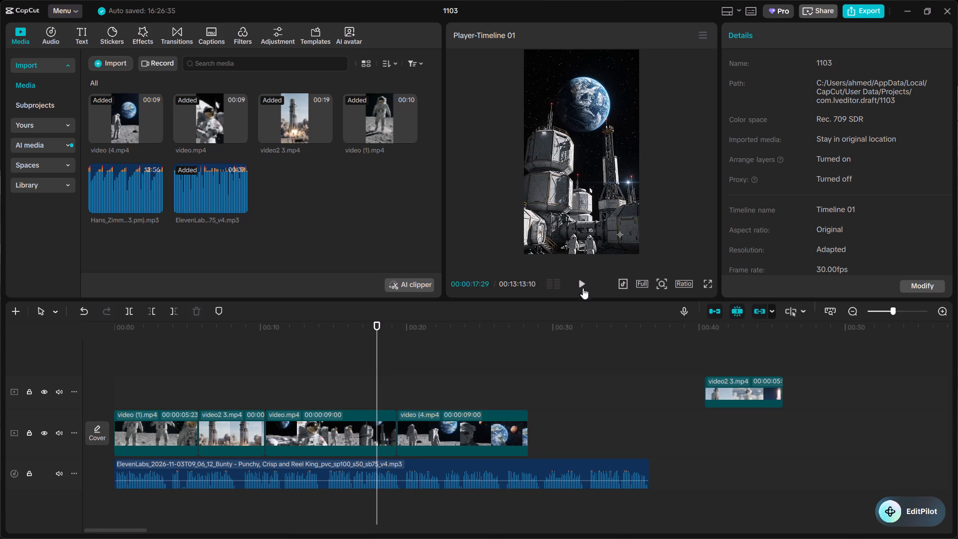
pyautogui.click(579, 291)
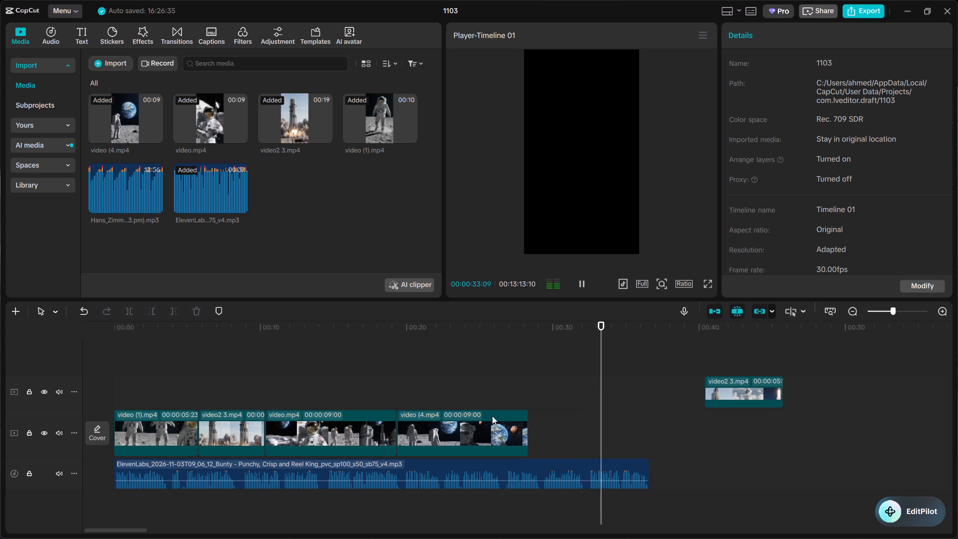
pyautogui.click(637, 434)
pyautogui.moveTo(637, 434); pyautogui.dragTo(537, 435)
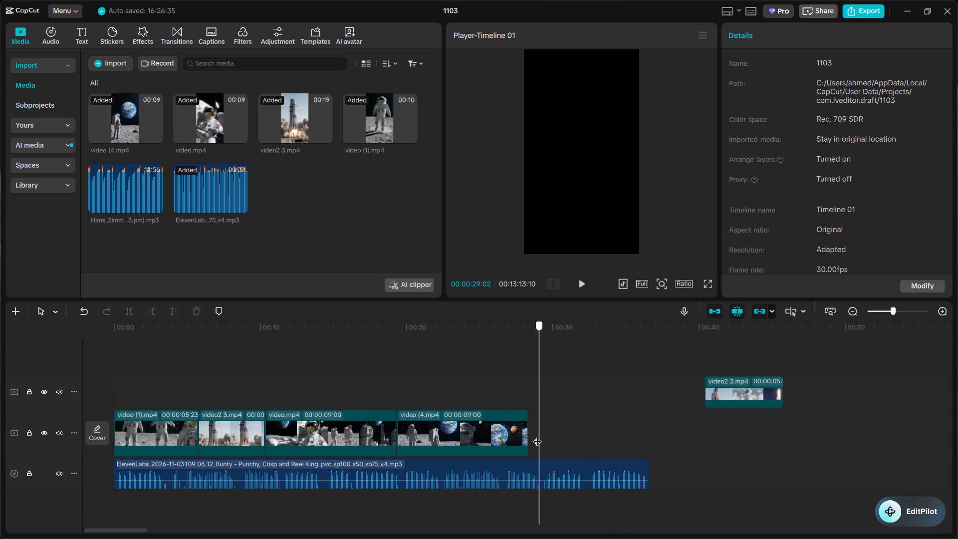
pyautogui.moveTo(537, 435); pyautogui.dragTo(535, 435)
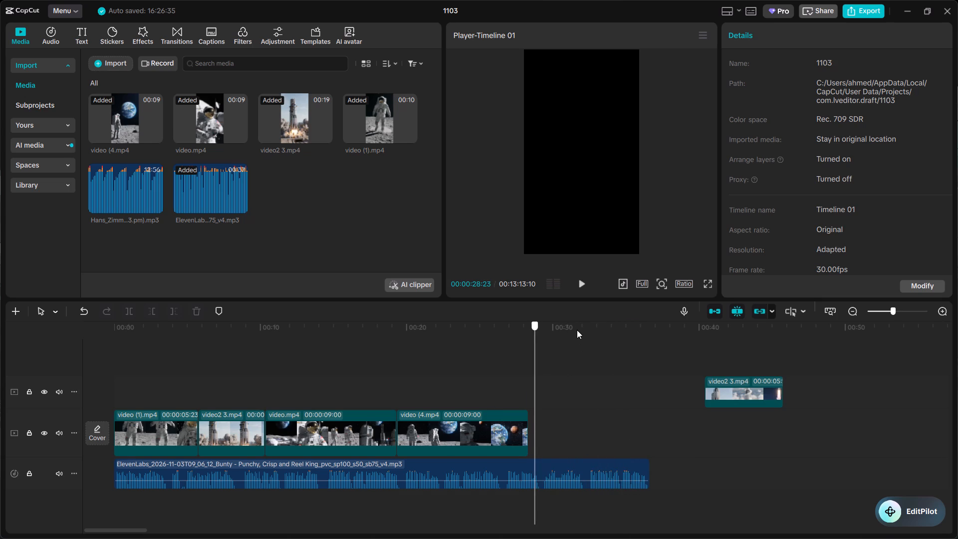
pyautogui.click(581, 279)
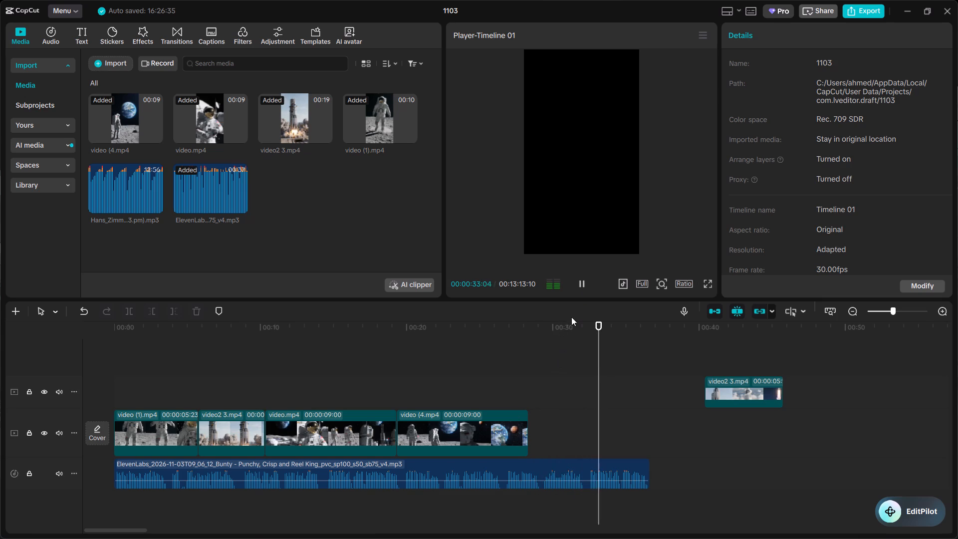
pyautogui.click(578, 289)
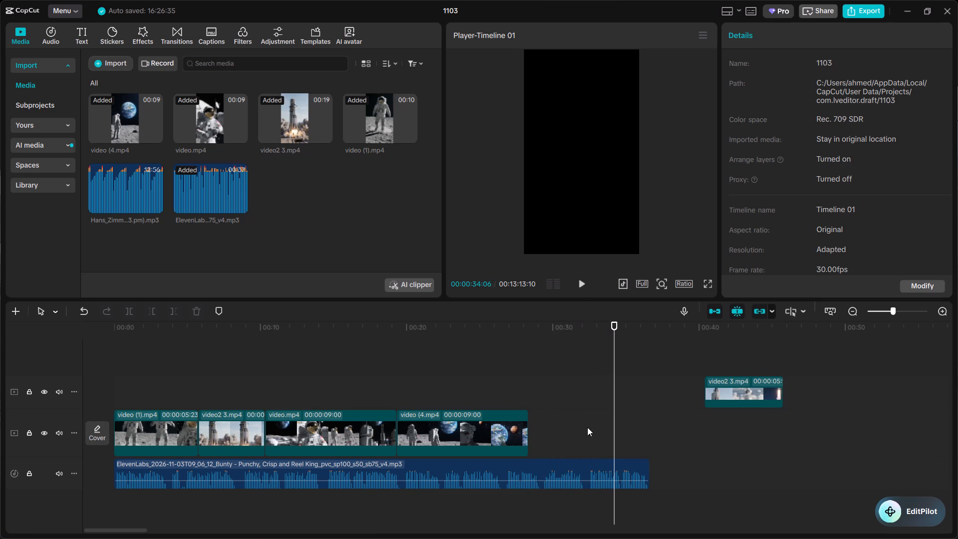
# Move video (4.mp4 off the main track onto the track above, starting at about 00:00:22, ahead of the video2 3.mp4 piece.
pyautogui.moveTo(504, 437); pyautogui.dragTo(540, 438)
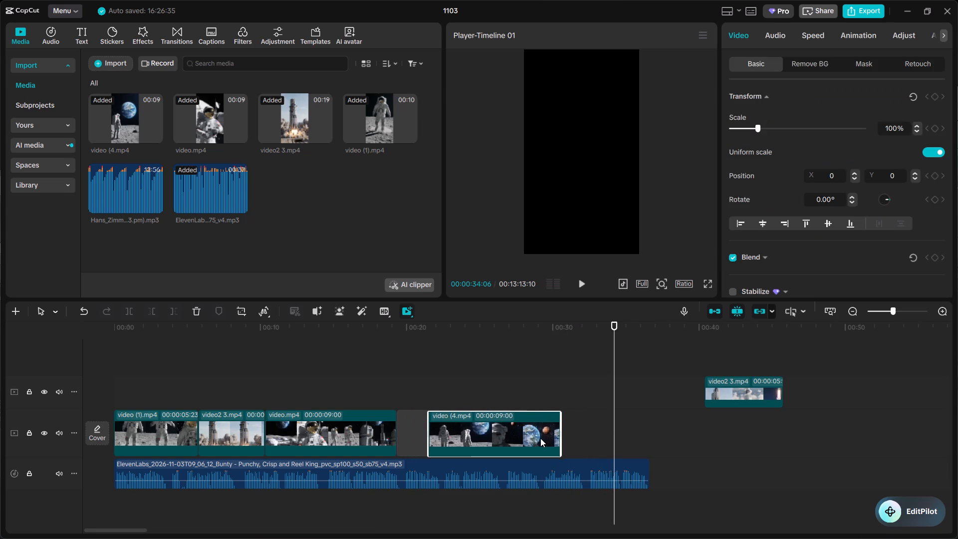
pyautogui.moveTo(540, 438); pyautogui.dragTo(561, 438)
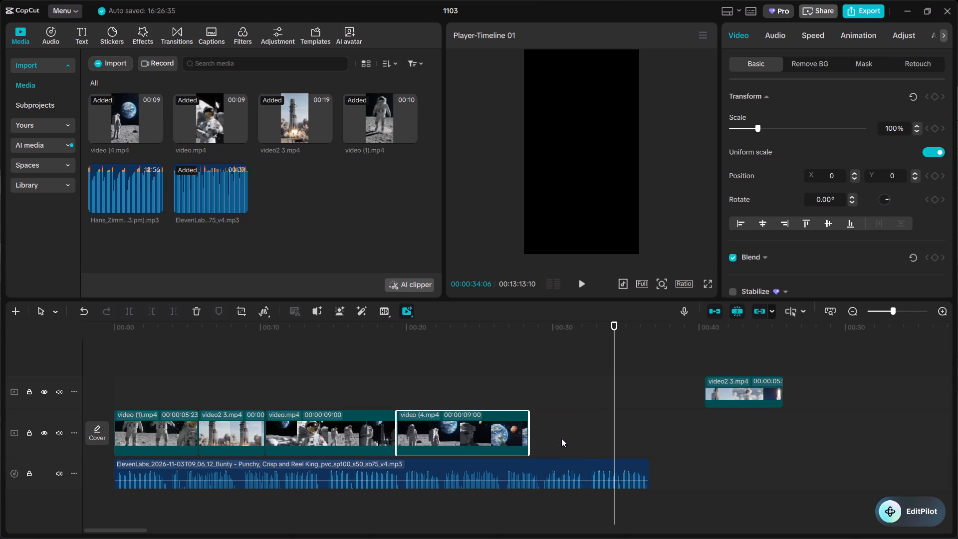
pyautogui.moveTo(501, 422); pyautogui.dragTo(542, 428)
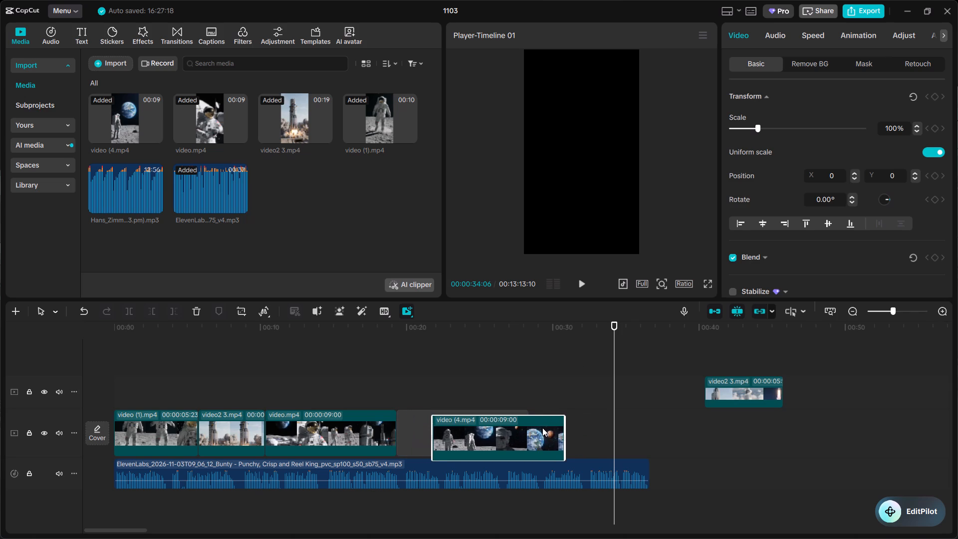
pyautogui.moveTo(542, 428); pyautogui.dragTo(558, 386)
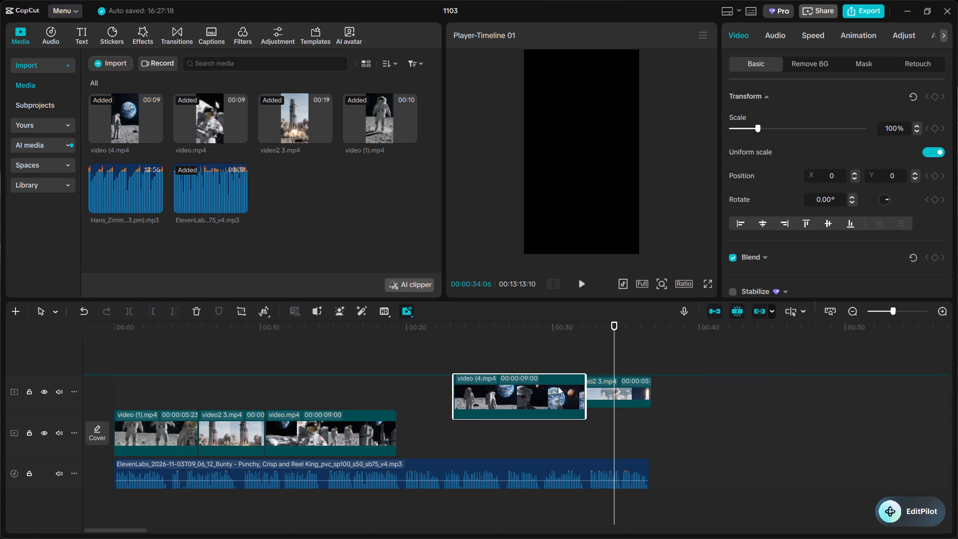
pyautogui.moveTo(558, 386); pyautogui.dragTo(554, 372)
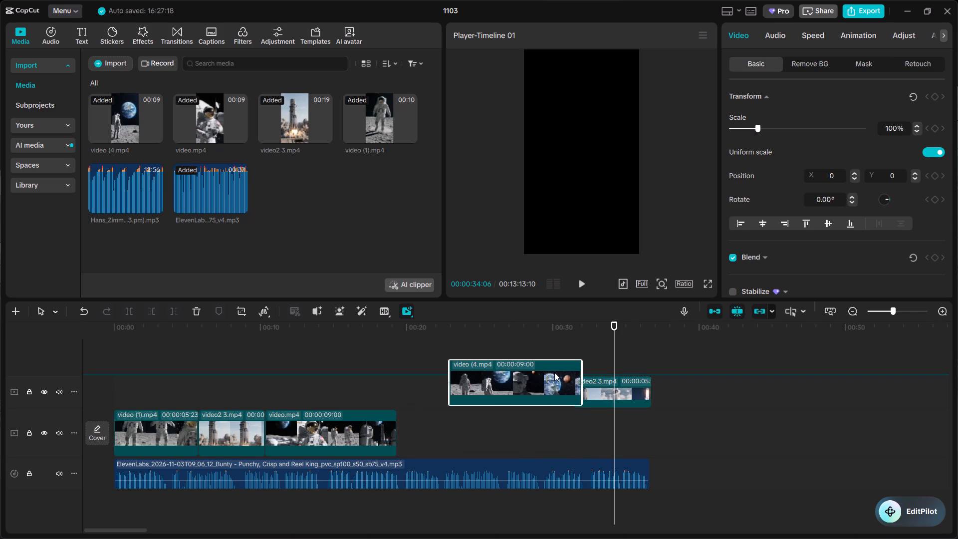
pyautogui.moveTo(554, 372); pyautogui.dragTo(544, 376)
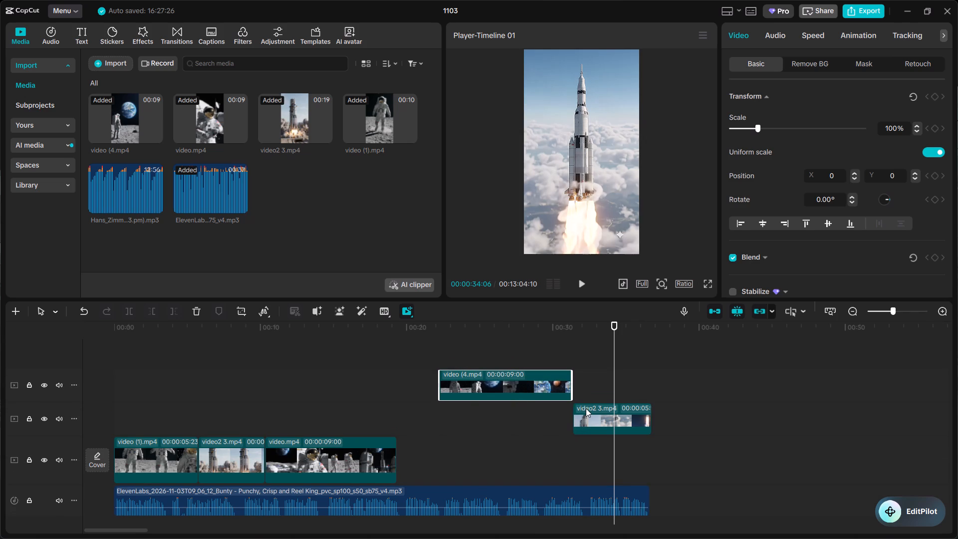
pyautogui.moveTo(543, 382); pyautogui.dragTo(536, 416)
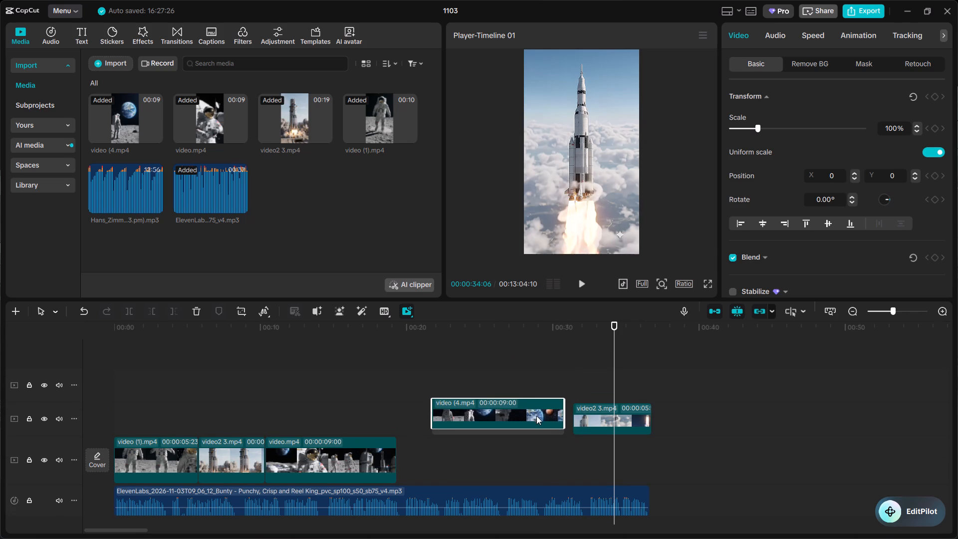
pyautogui.moveTo(536, 416); pyautogui.dragTo(537, 418)
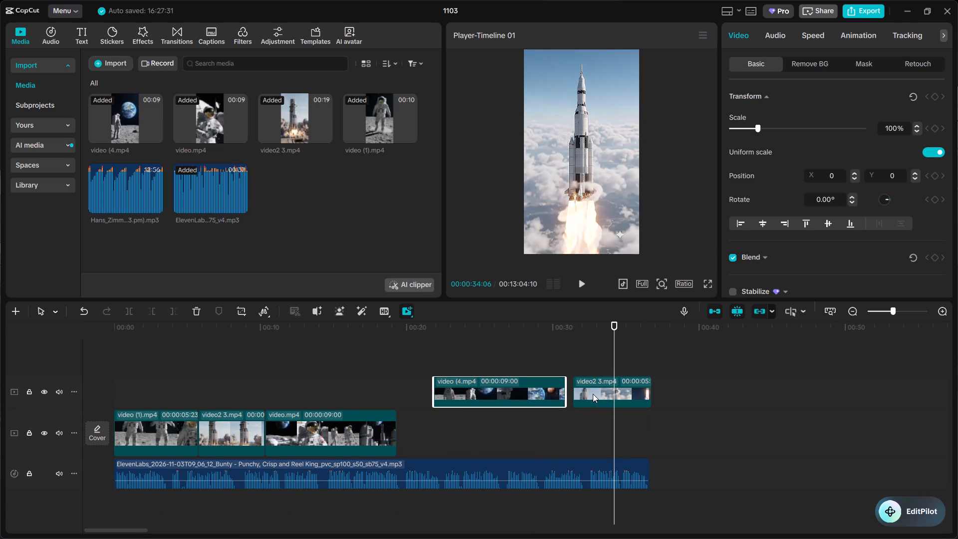
# Move the second video2 3.mp4 piece onto a new track above video (4.mp4, starting at about 00:00:31.
pyautogui.moveTo(593, 394); pyautogui.dragTo(591, 358)
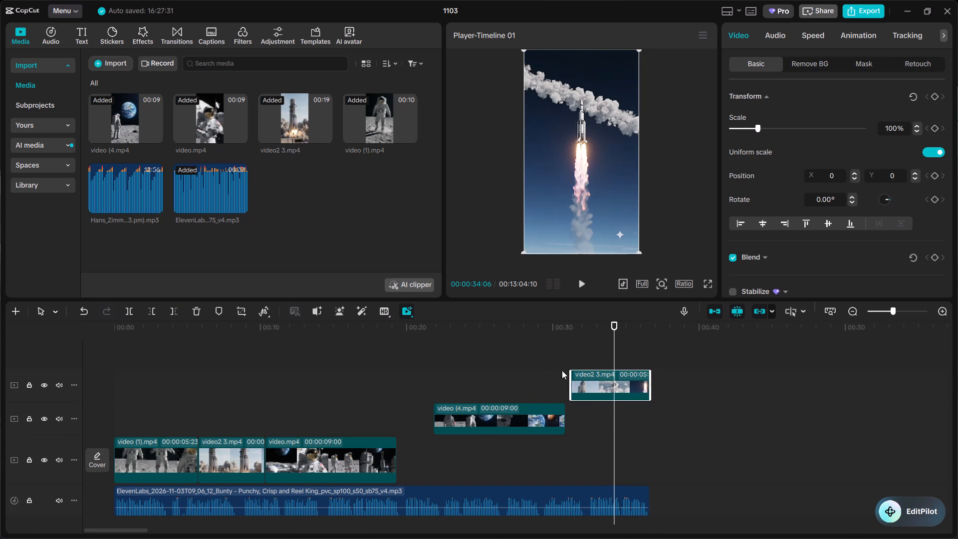
# Play back from 00:00:22:22, then shift video (4.mp4 later on its track, starting at about 00:00:23.
pyautogui.moveTo(611, 350); pyautogui.dragTo(572, 354)
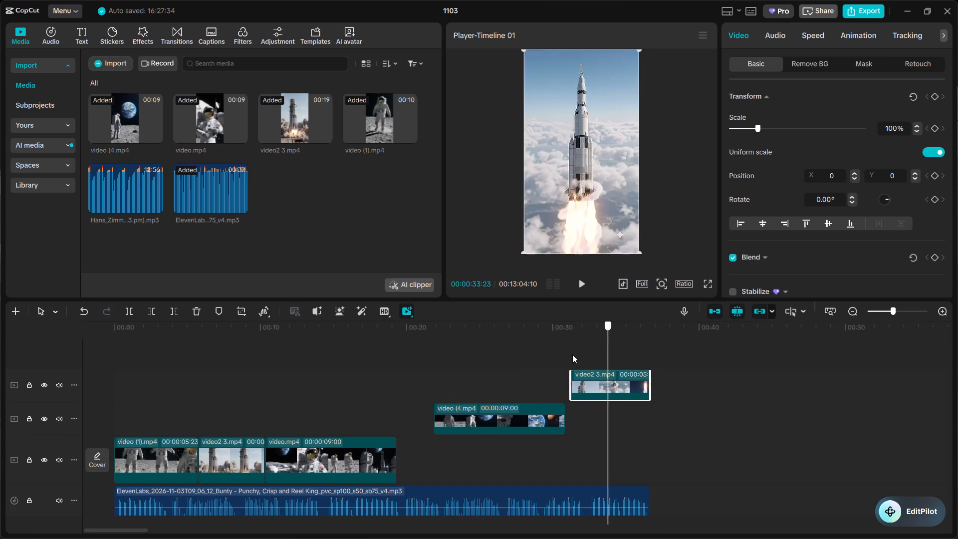
pyautogui.moveTo(572, 354); pyautogui.dragTo(447, 384)
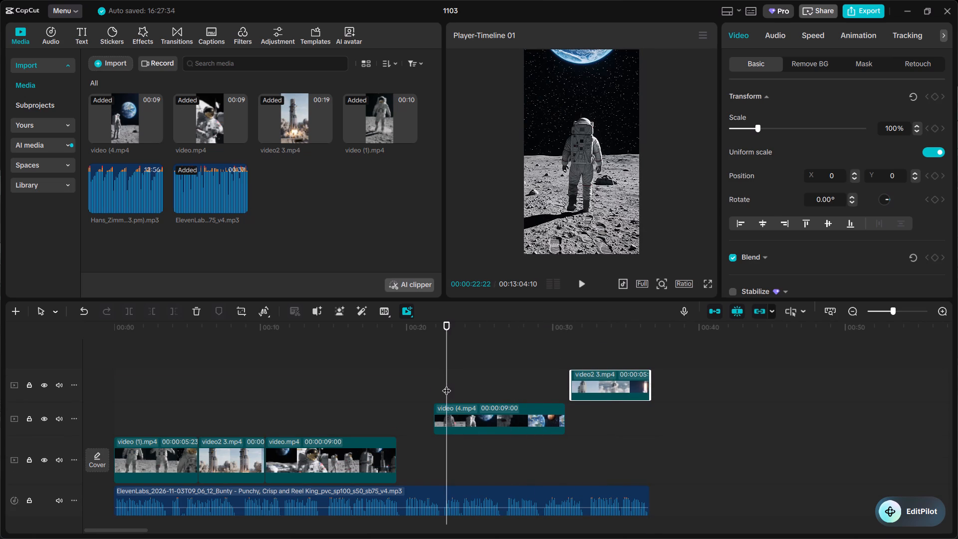
pyautogui.press('space')
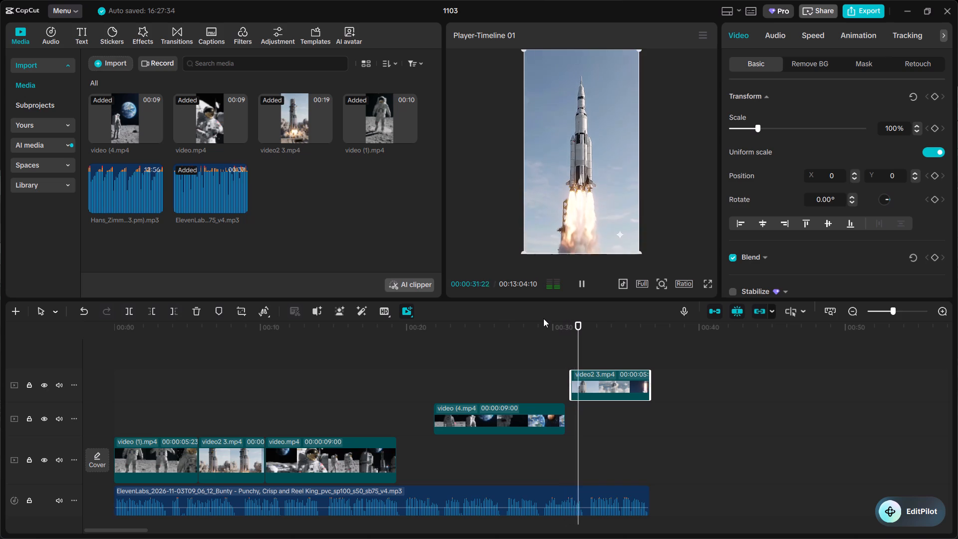
pyautogui.click(511, 409)
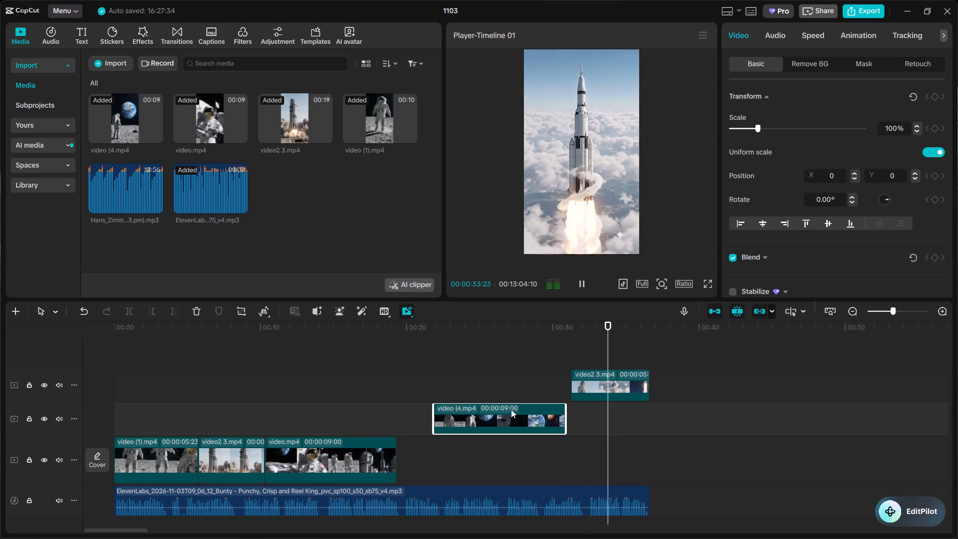
pyautogui.moveTo(514, 411); pyautogui.dragTo(522, 411)
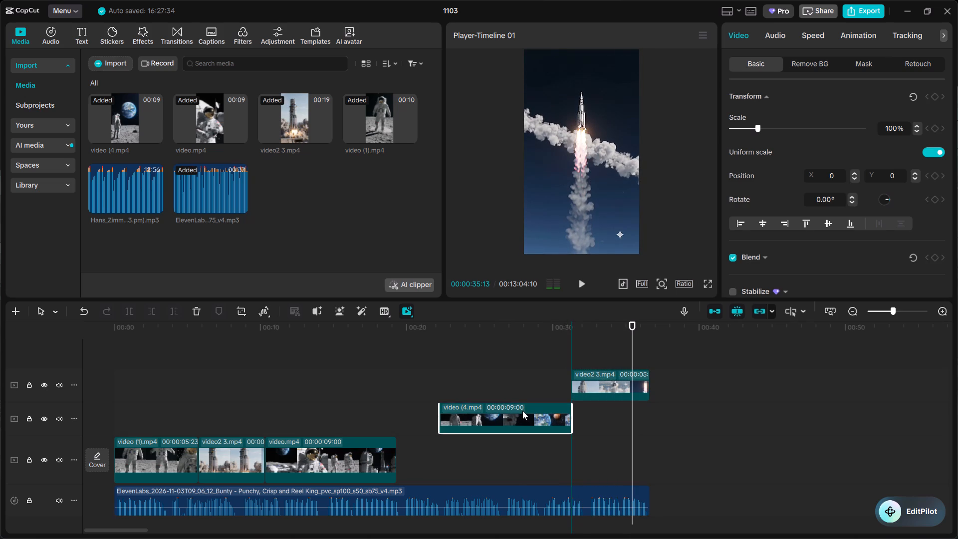
pyautogui.moveTo(522, 411); pyautogui.dragTo(531, 411)
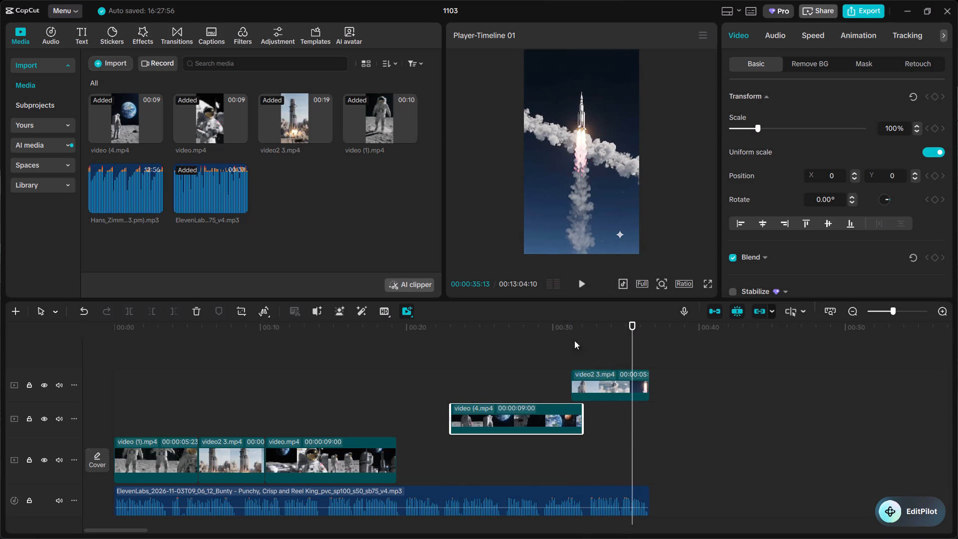
# Play from about 00:00:20 past the end of the voice-over, then replay from 00:00:15:26 into the repositioned video (4.mp4.
pyautogui.moveTo(630, 324); pyautogui.dragTo(410, 357)
pyautogui.click(584, 288)
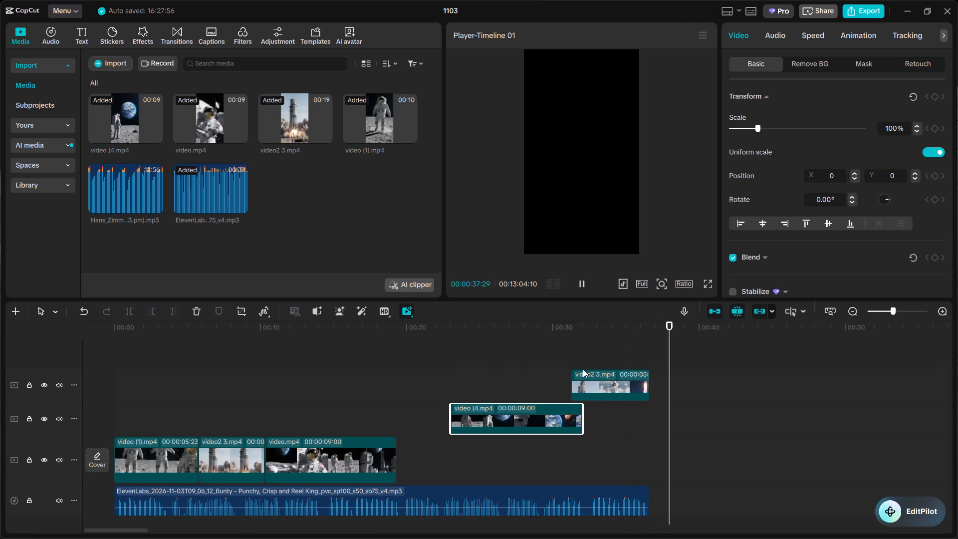
pyautogui.moveTo(688, 359); pyautogui.dragTo(678, 361)
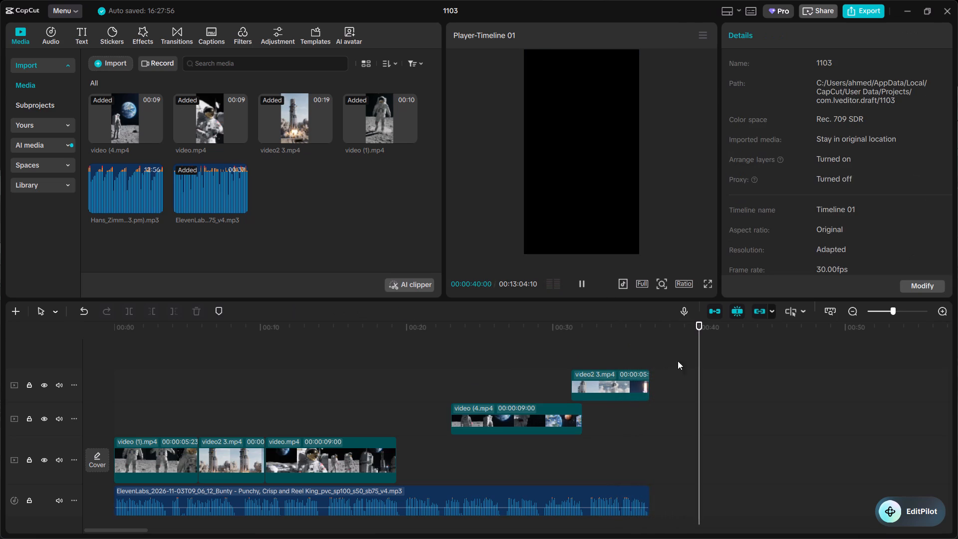
pyautogui.moveTo(678, 361); pyautogui.dragTo(641, 367)
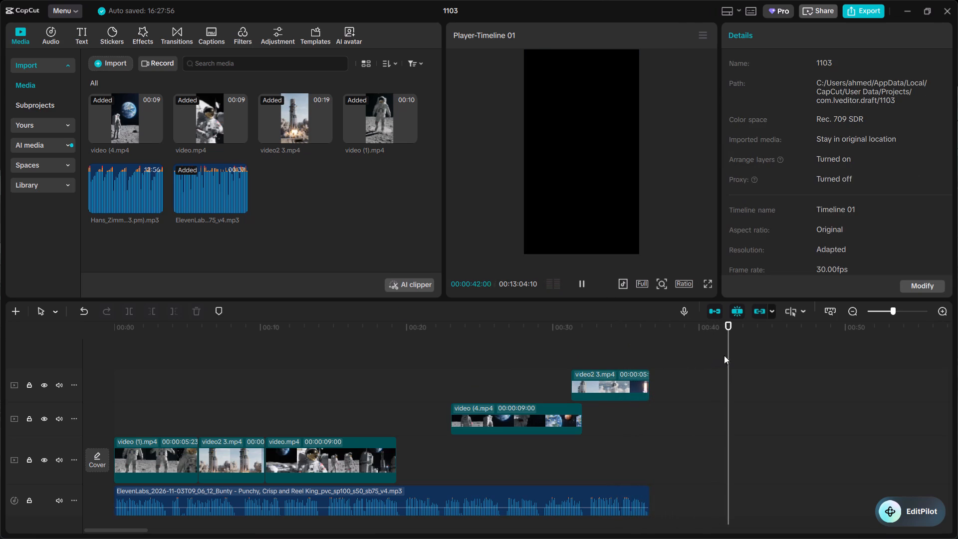
pyautogui.click(732, 354)
pyautogui.moveTo(732, 354); pyautogui.dragTo(346, 453)
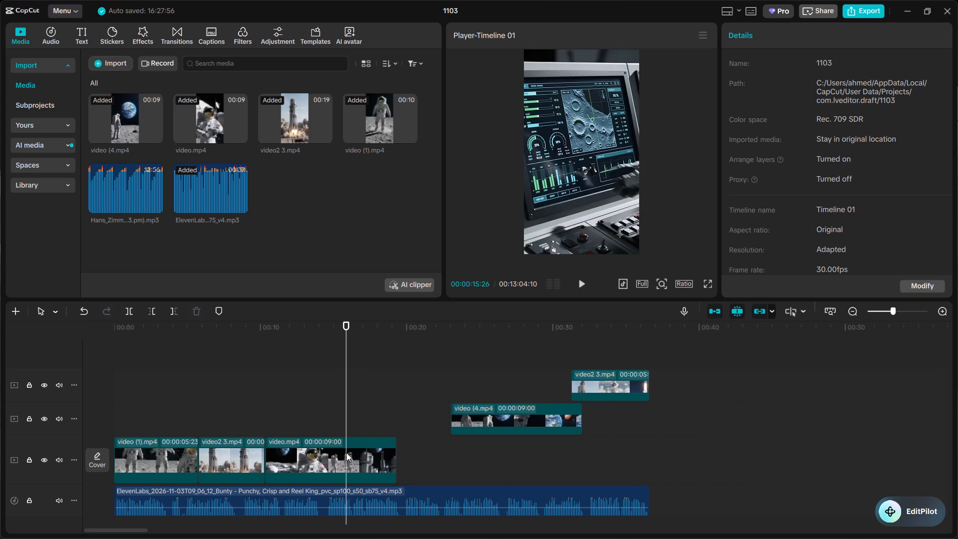
pyautogui.press('space')
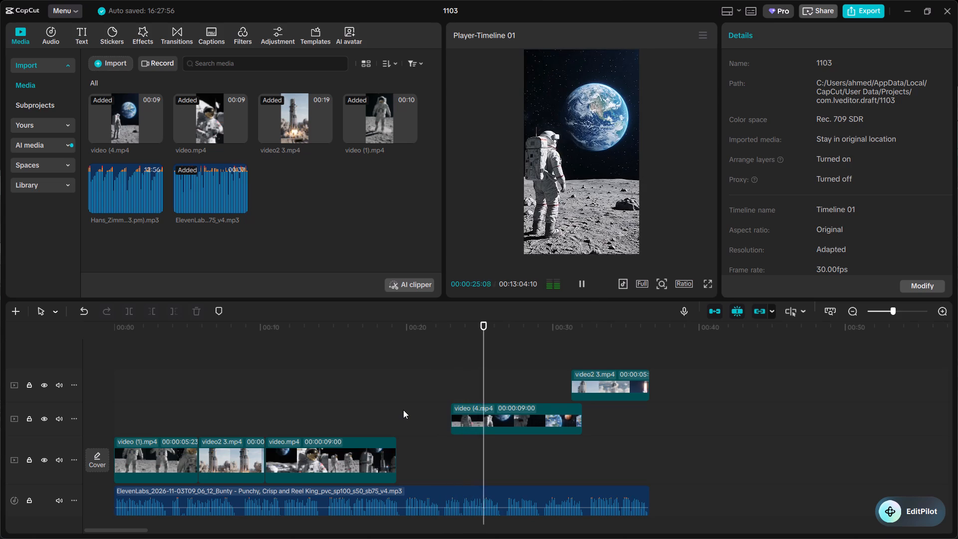
pyautogui.press('space')
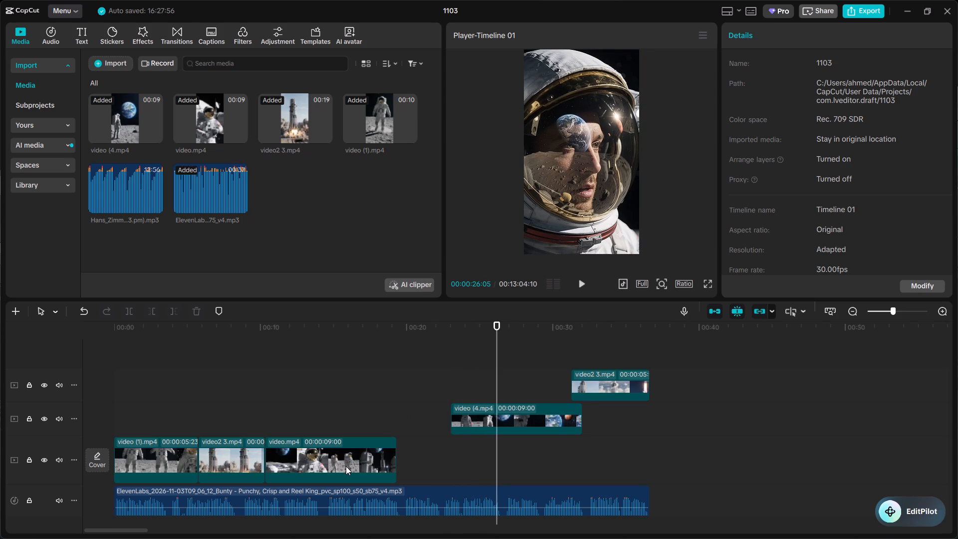
# Check the main-track clips against the voice-over up to the gap after video.mp4, playing from about 00:00:11 and again from about 00:00:04.
pyautogui.click(346, 466)
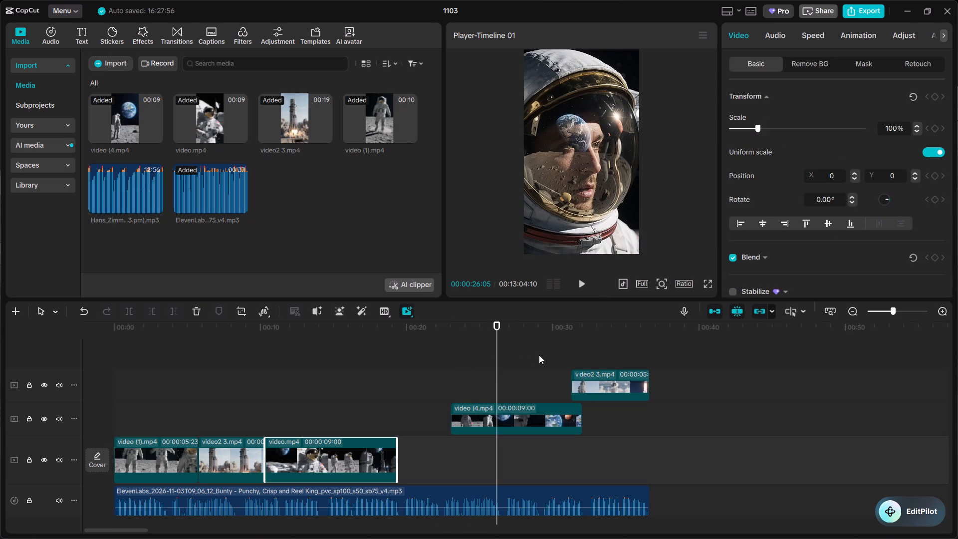
pyautogui.moveTo(497, 364); pyautogui.dragTo(274, 464)
pyautogui.press('space')
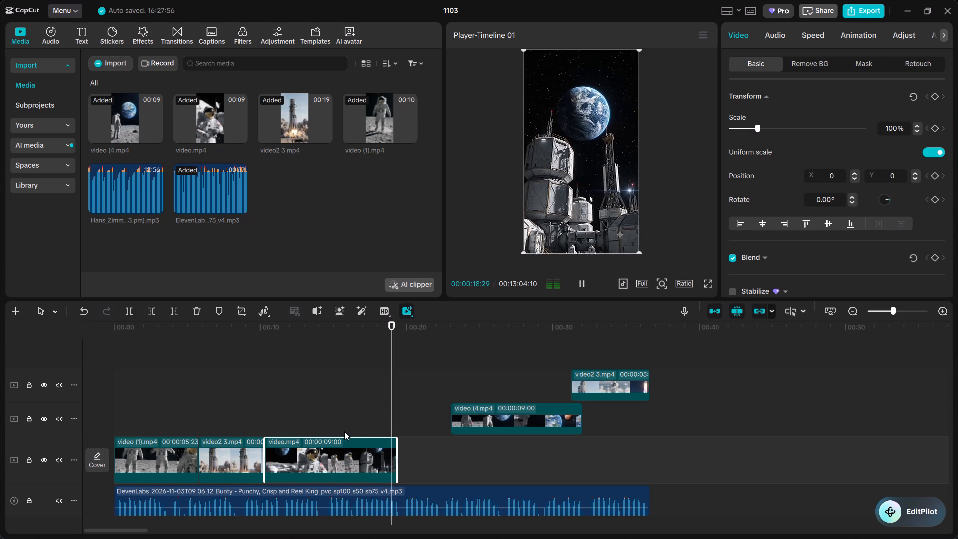
pyautogui.click(404, 389)
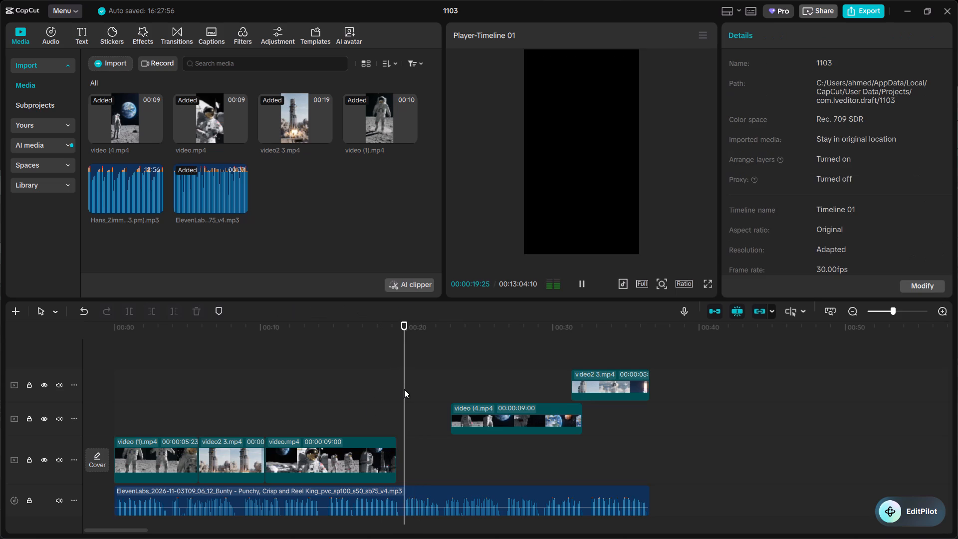
pyautogui.moveTo(409, 388); pyautogui.dragTo(393, 389)
pyautogui.moveTo(403, 387); pyautogui.dragTo(171, 438)
pyautogui.press('space')
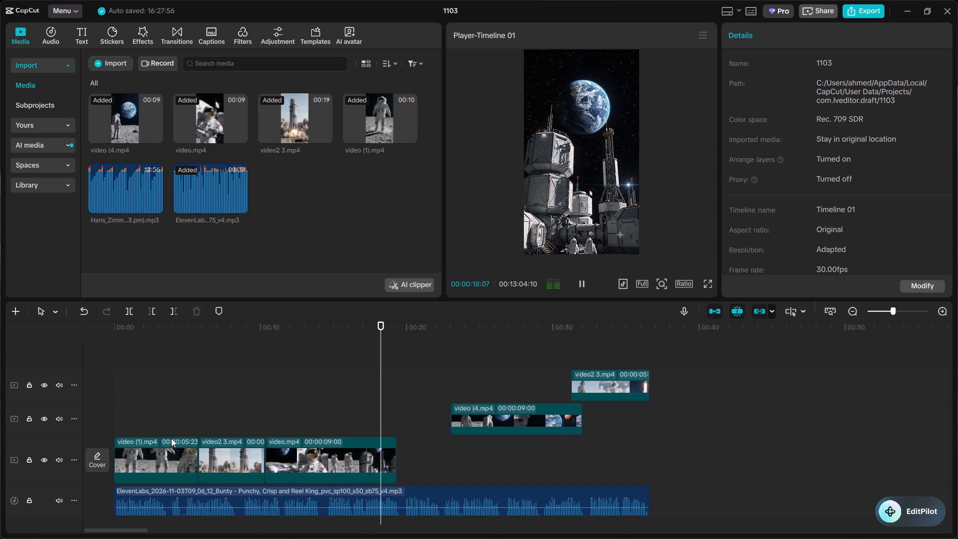
pyautogui.press('space')
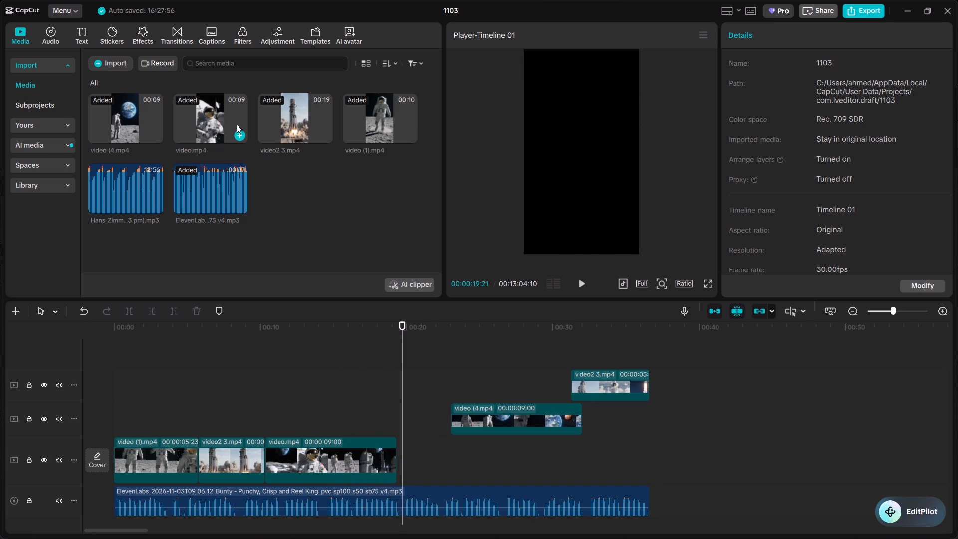
# Preview the source clips video.mp4, video (4.mp4 and video2 3.mp4 in the media library for footage suited to the gap.
pyautogui.click(206, 121)
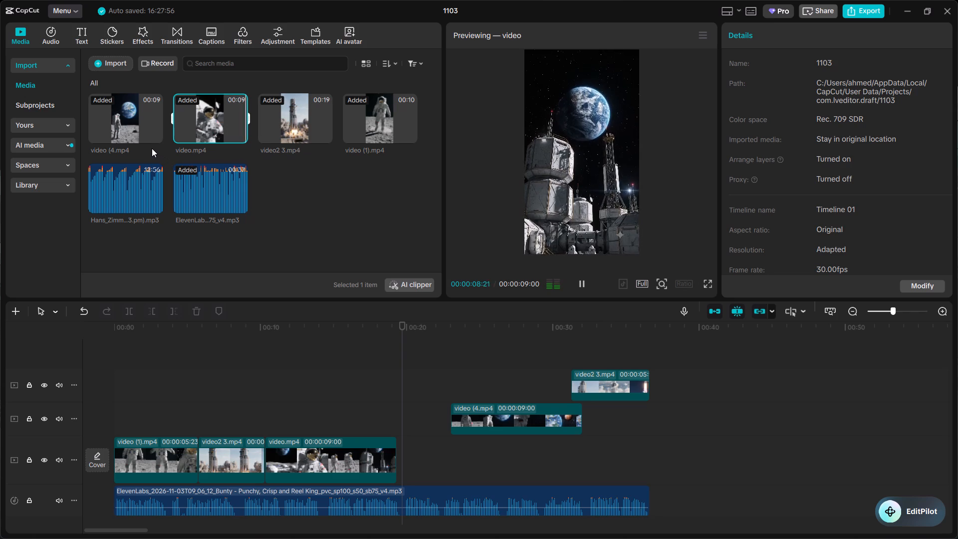
pyautogui.click(117, 120)
pyautogui.press('space')
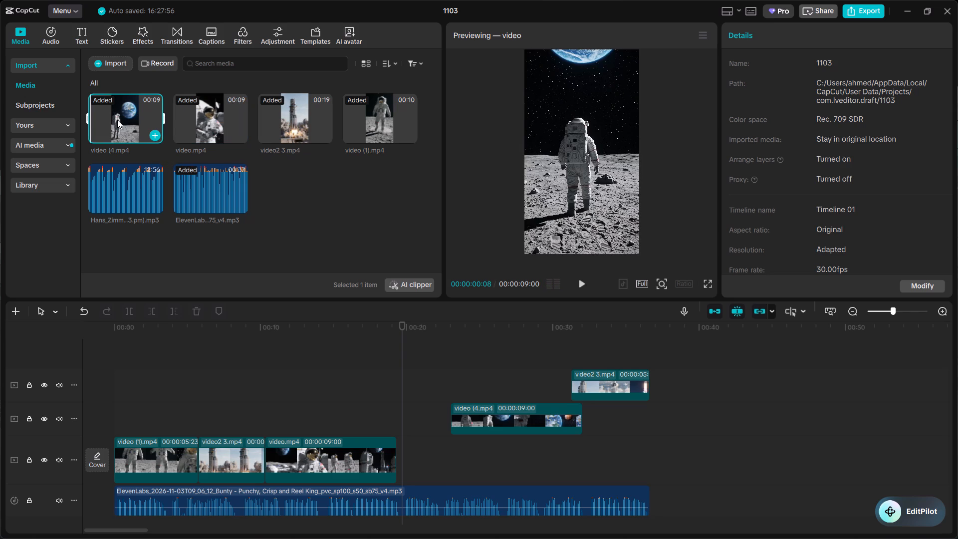
pyautogui.press('space')
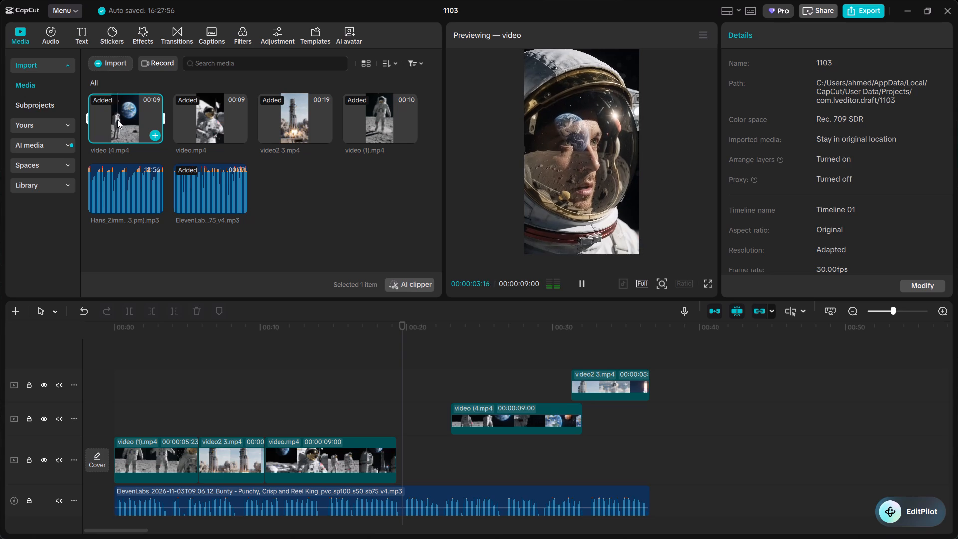
pyautogui.click(217, 116)
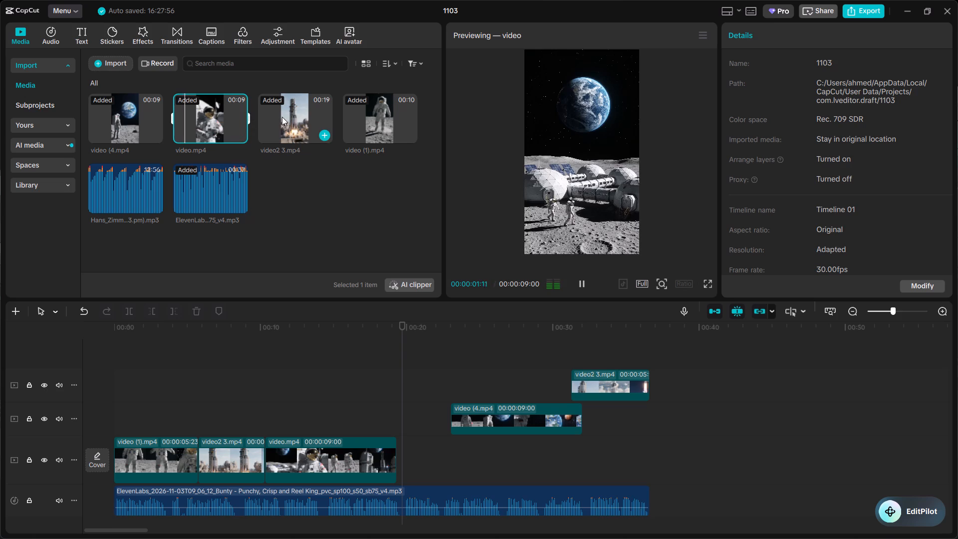
pyautogui.click(282, 117)
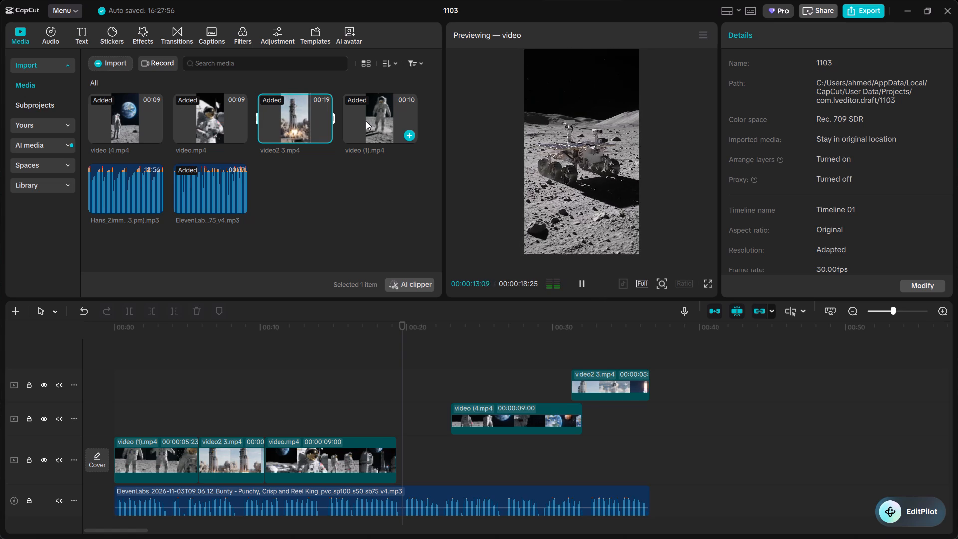
# Scrub through the clips across the timeline to review their scenes, ending on the first video2 3.mp4 piece at 00:00:06:24.
pyautogui.click(401, 370)
pyautogui.moveTo(401, 370); pyautogui.dragTo(356, 379)
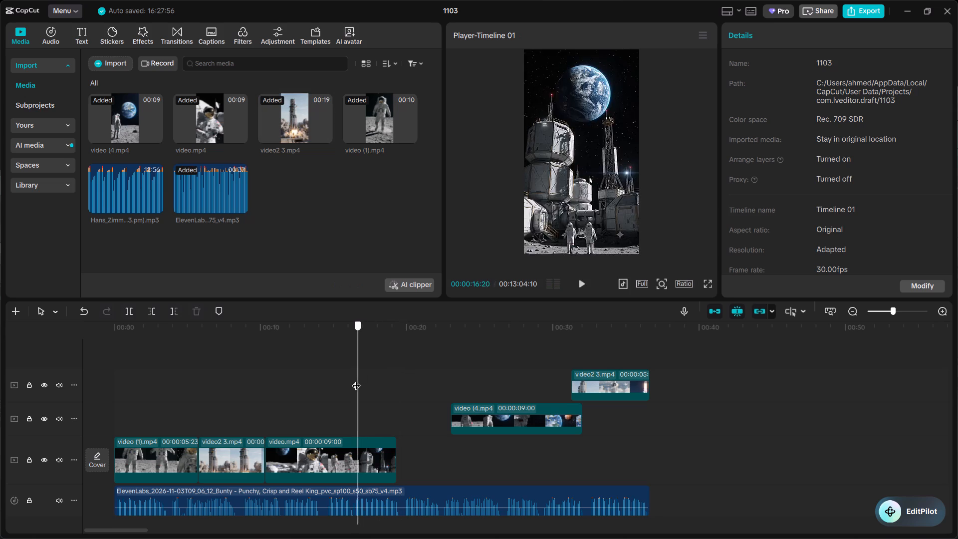
pyautogui.moveTo(356, 379); pyautogui.dragTo(269, 394)
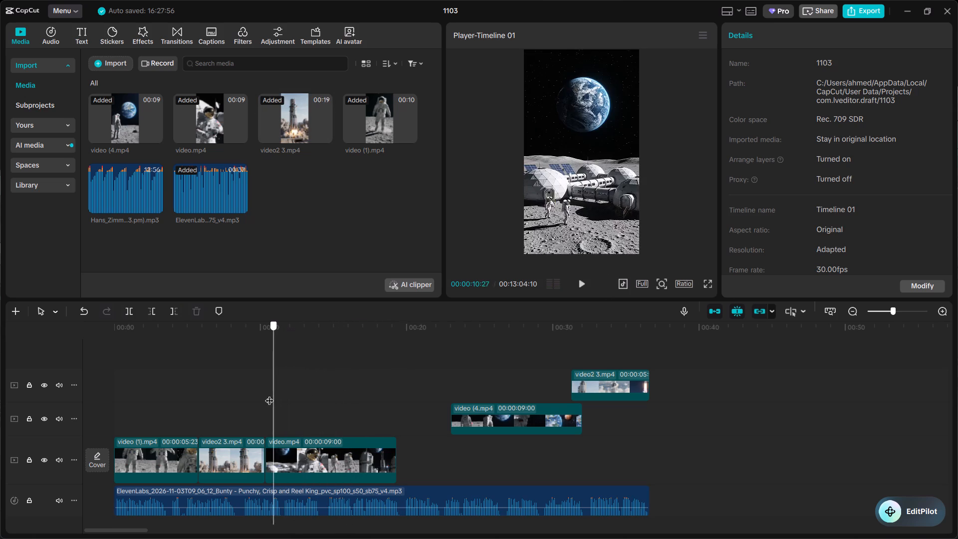
pyautogui.moveTo(269, 394); pyautogui.dragTo(214, 417)
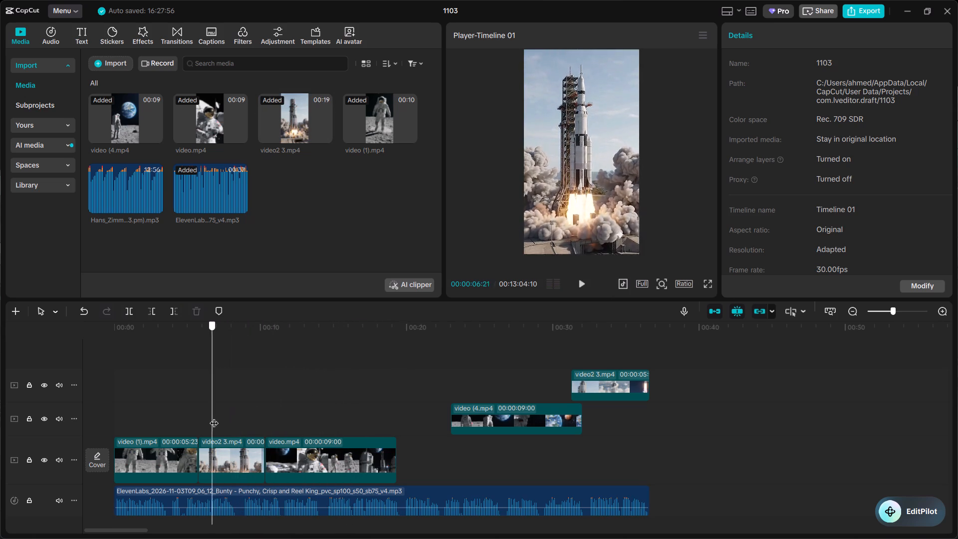
pyautogui.moveTo(214, 417); pyautogui.dragTo(621, 410)
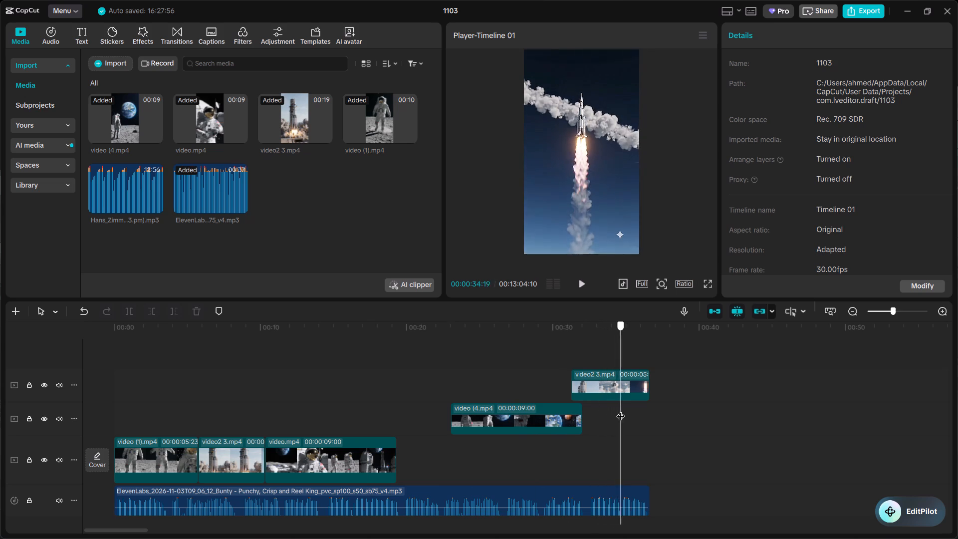
pyautogui.moveTo(621, 410); pyautogui.dragTo(620, 405)
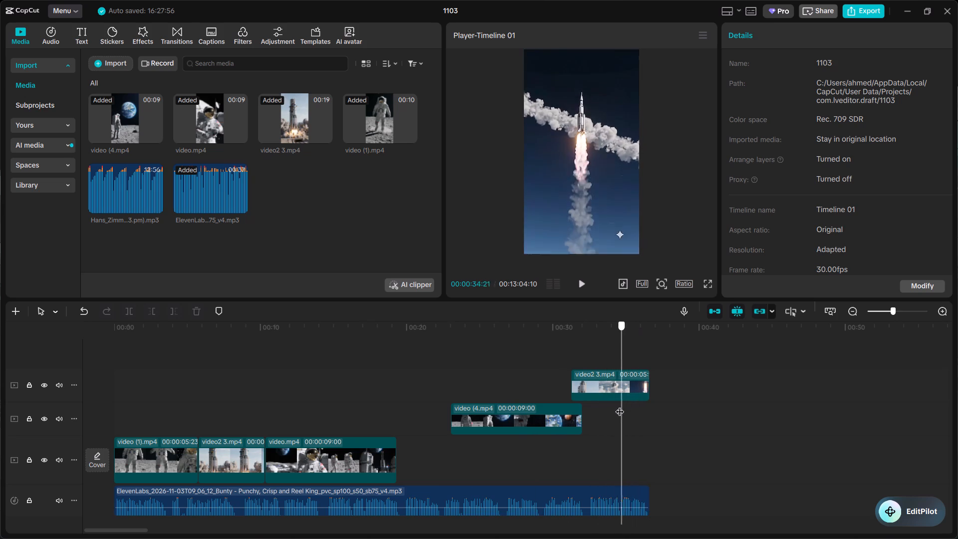
pyautogui.moveTo(620, 405); pyautogui.dragTo(515, 426)
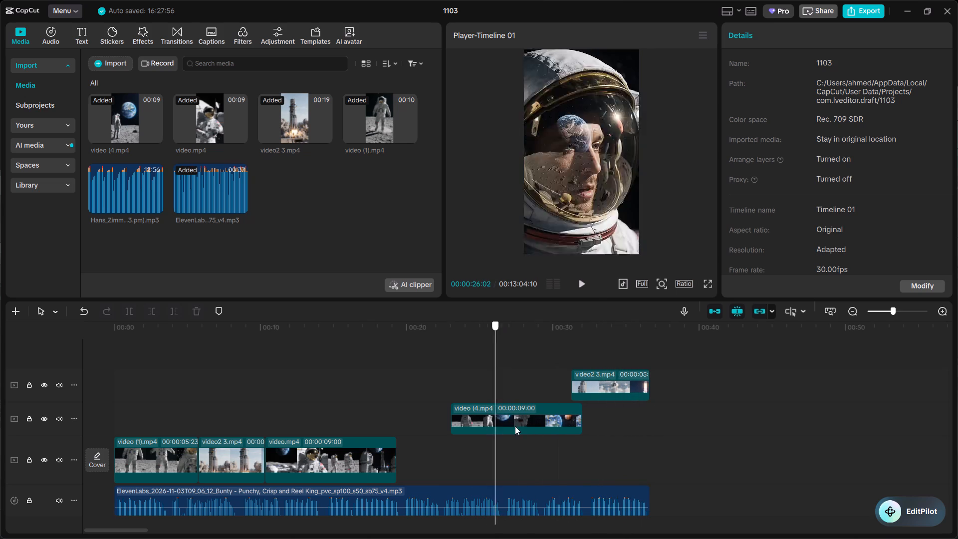
pyautogui.moveTo(515, 426); pyautogui.dragTo(440, 428)
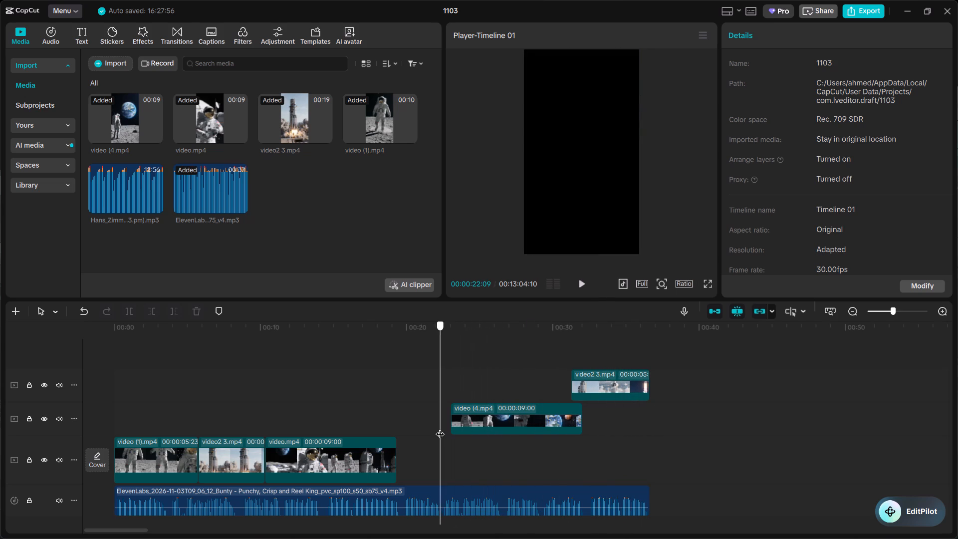
pyautogui.moveTo(440, 428); pyautogui.dragTo(370, 412)
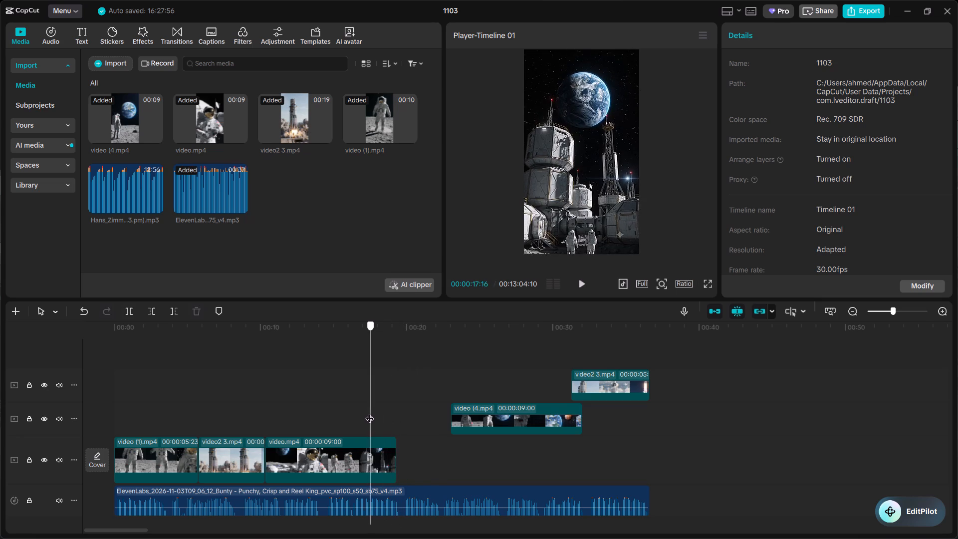
pyautogui.moveTo(370, 412); pyautogui.dragTo(309, 447)
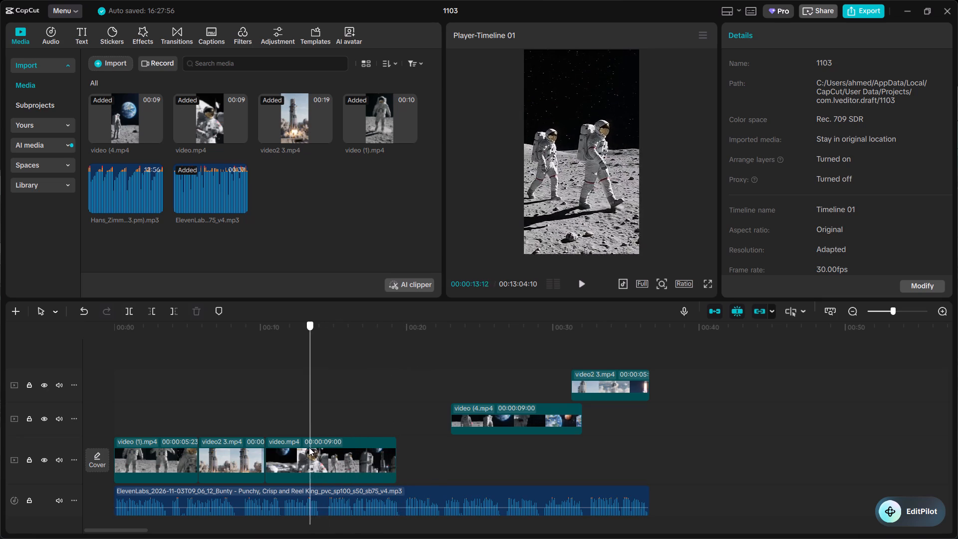
pyautogui.moveTo(309, 447); pyautogui.dragTo(249, 457)
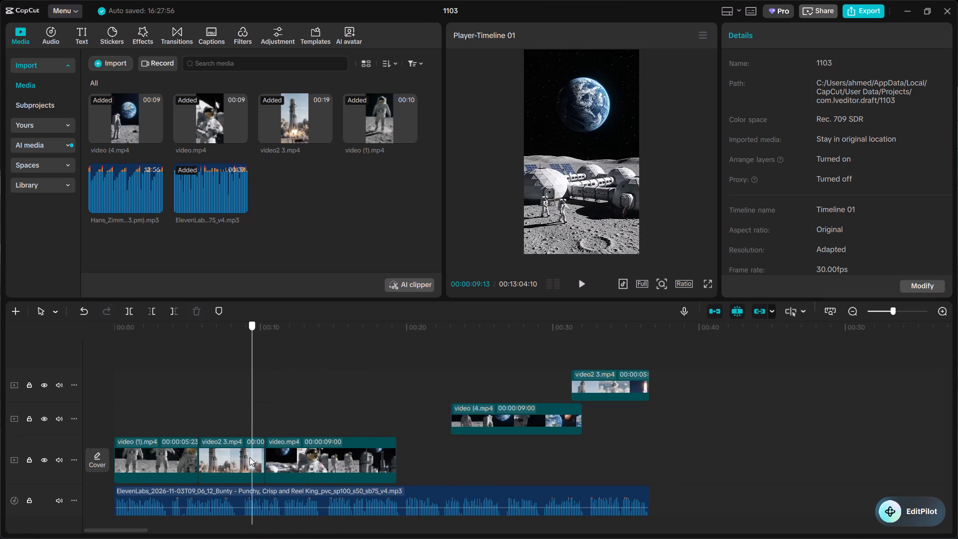
pyautogui.moveTo(249, 457); pyautogui.dragTo(230, 464)
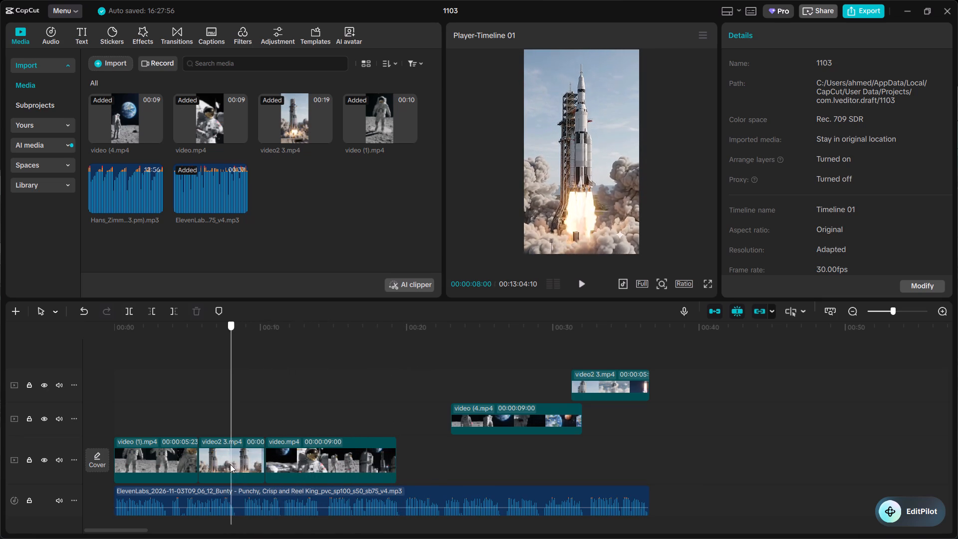
pyautogui.moveTo(230, 464); pyautogui.dragTo(214, 471)
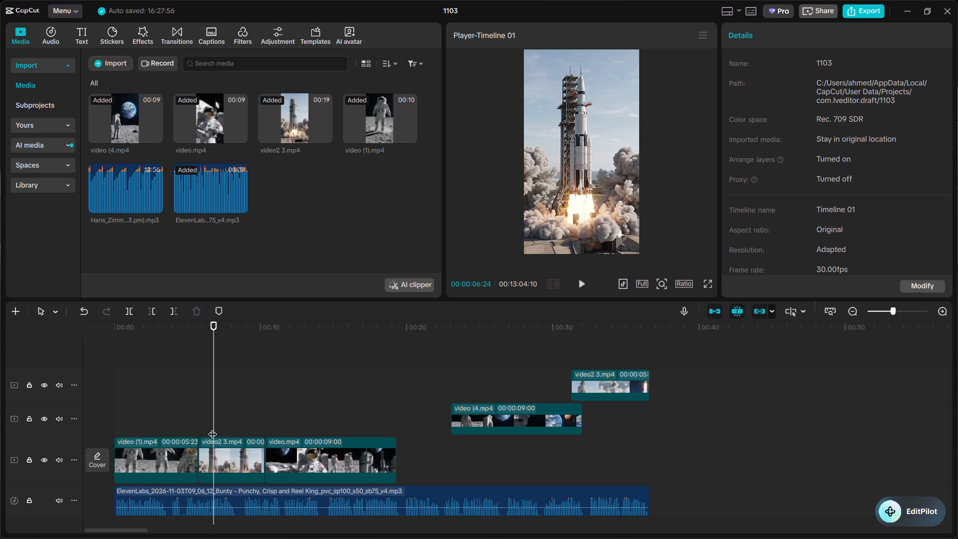
# Add another full copy of video2 3.mp4 on a new track above the existing clips, starting at about 00:00:11.
pyautogui.moveTo(213, 428); pyautogui.dragTo(197, 428)
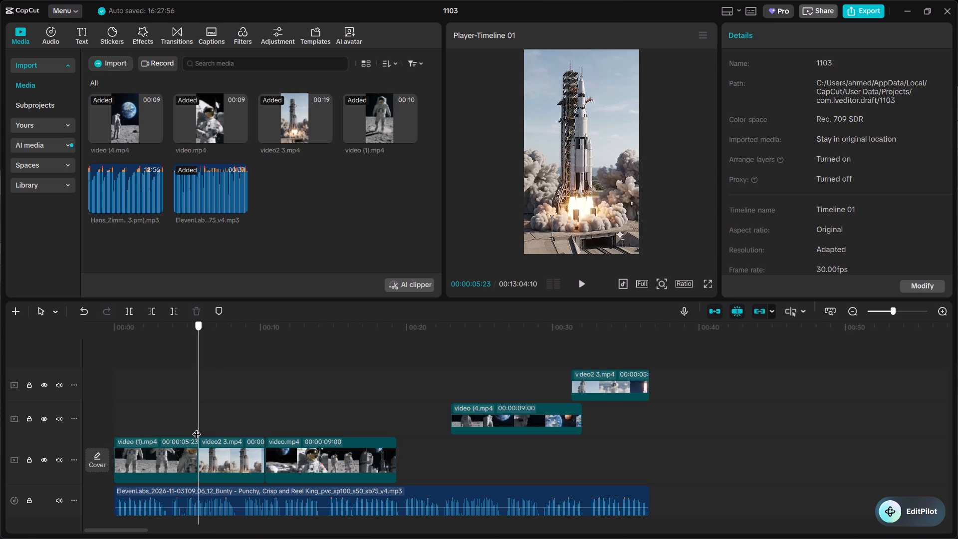
pyautogui.moveTo(197, 428); pyautogui.dragTo(163, 437)
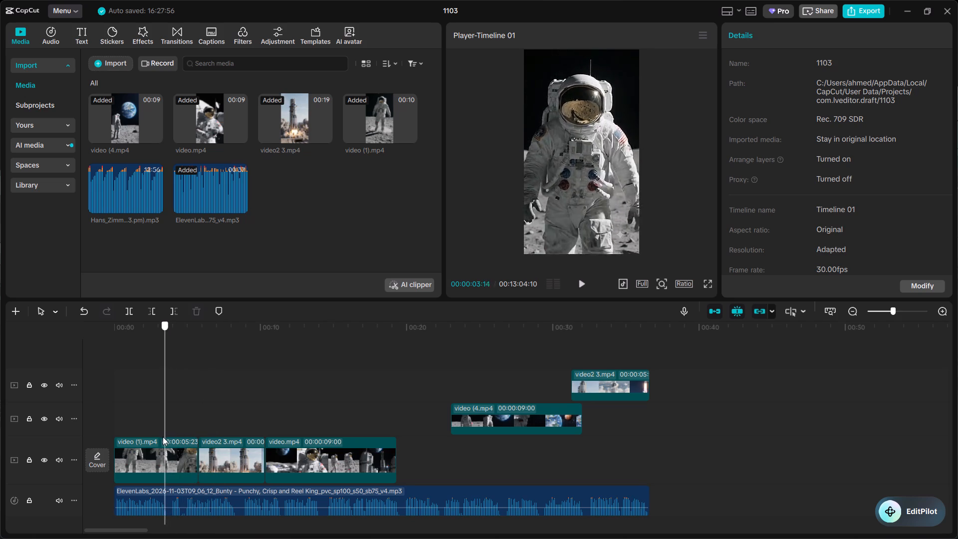
pyautogui.moveTo(163, 437); pyautogui.dragTo(110, 479)
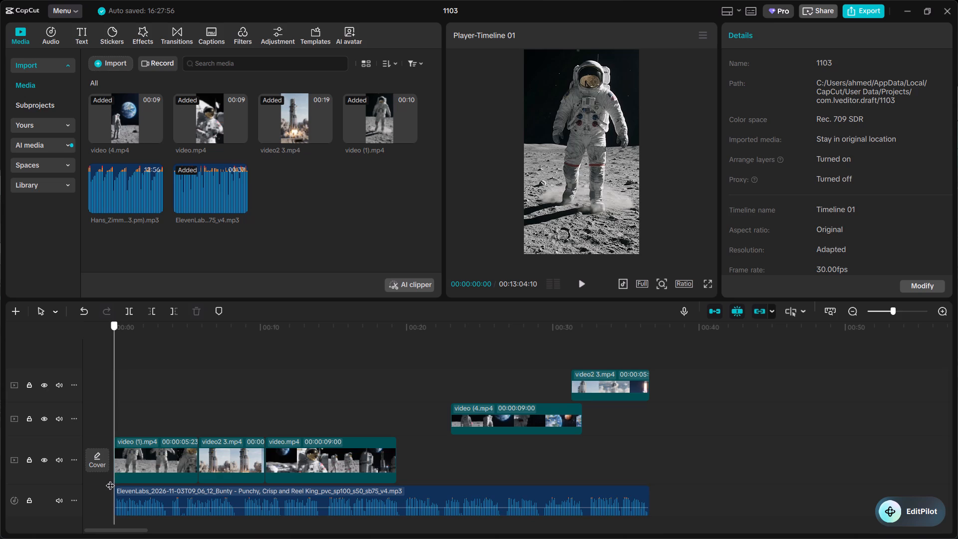
pyautogui.moveTo(110, 479); pyautogui.dragTo(110, 480)
pyautogui.click(287, 137)
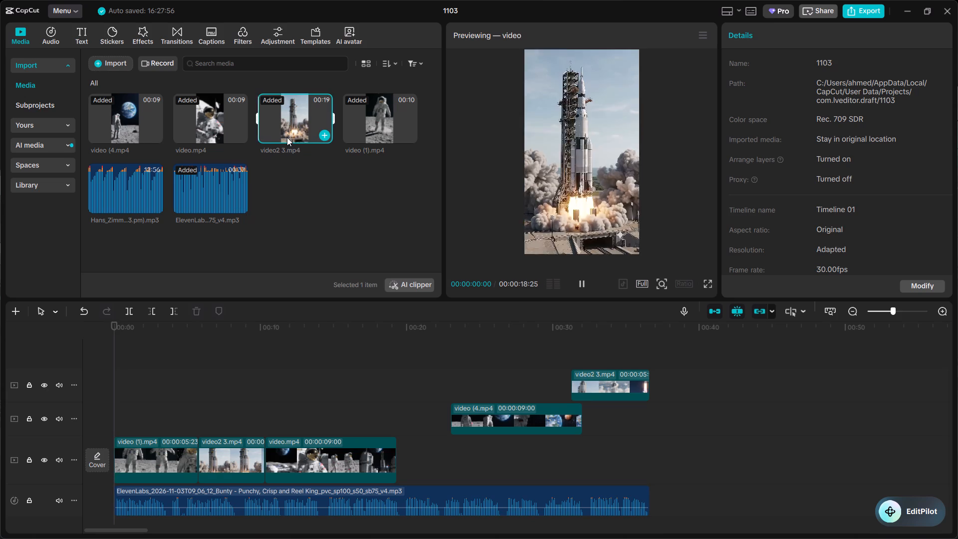
pyautogui.moveTo(287, 137); pyautogui.dragTo(270, 354)
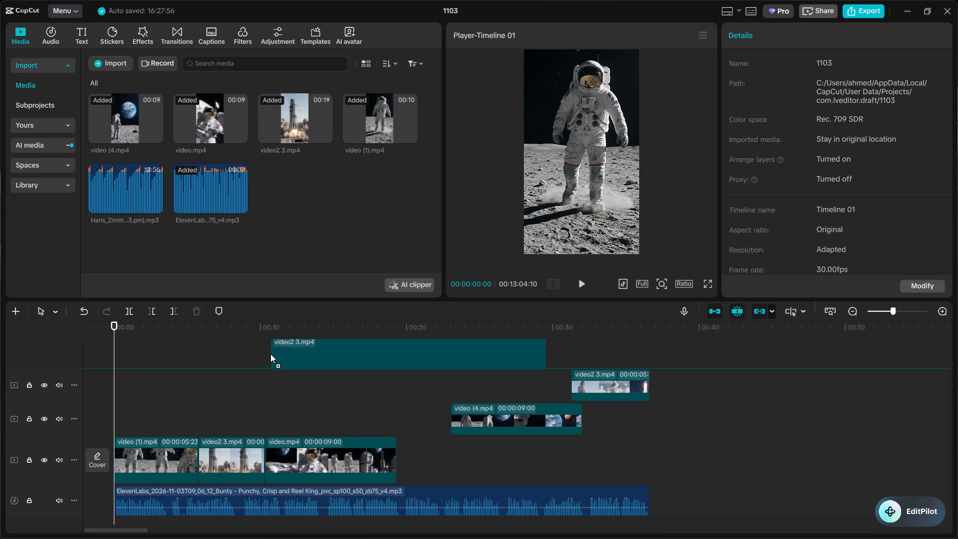
pyautogui.moveTo(270, 354); pyautogui.dragTo(276, 347)
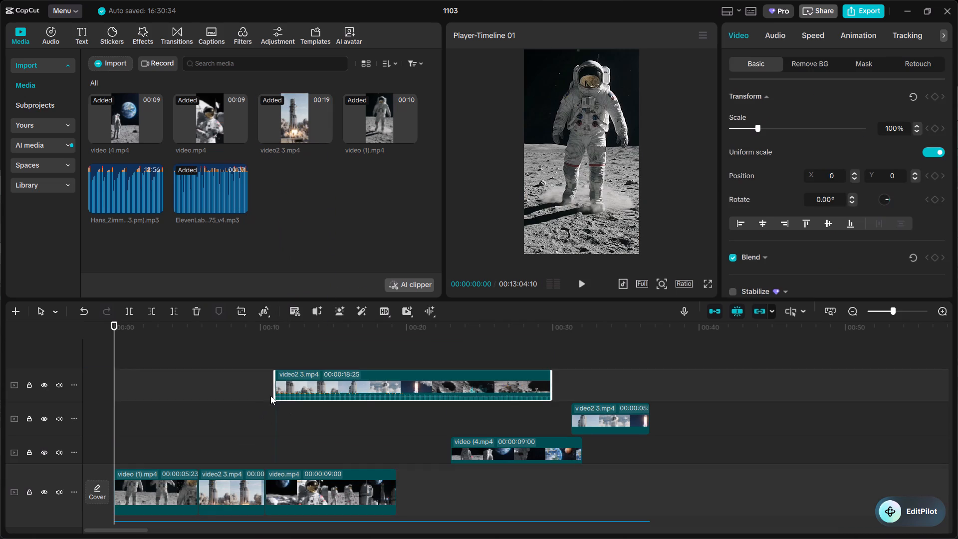
# Trim the start of the new video2 3.mp4 copy up to its lunar crater footage, leaving a length of 00:00:08:18.
pyautogui.moveTo(274, 385); pyautogui.dragTo(369, 388)
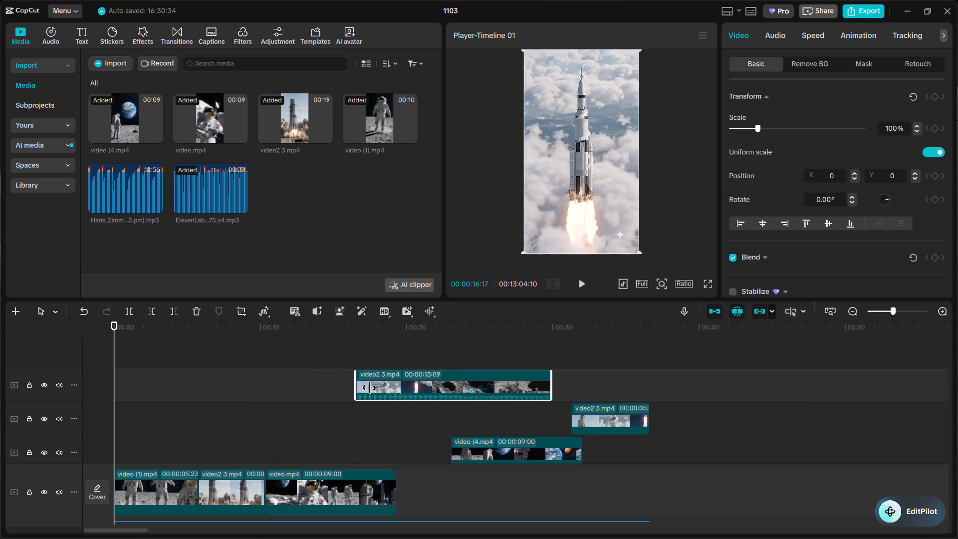
pyautogui.moveTo(369, 388); pyautogui.dragTo(436, 385)
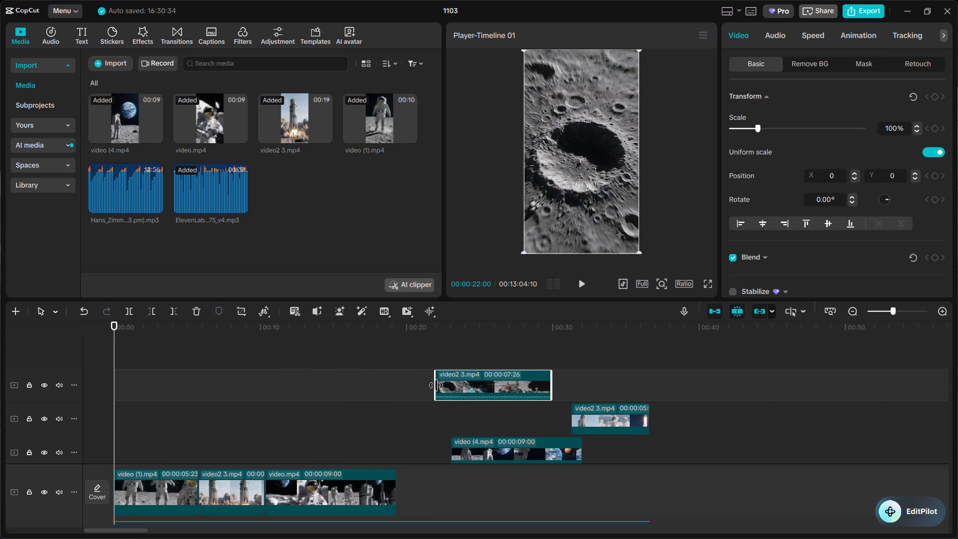
pyautogui.moveTo(436, 385); pyautogui.dragTo(422, 386)
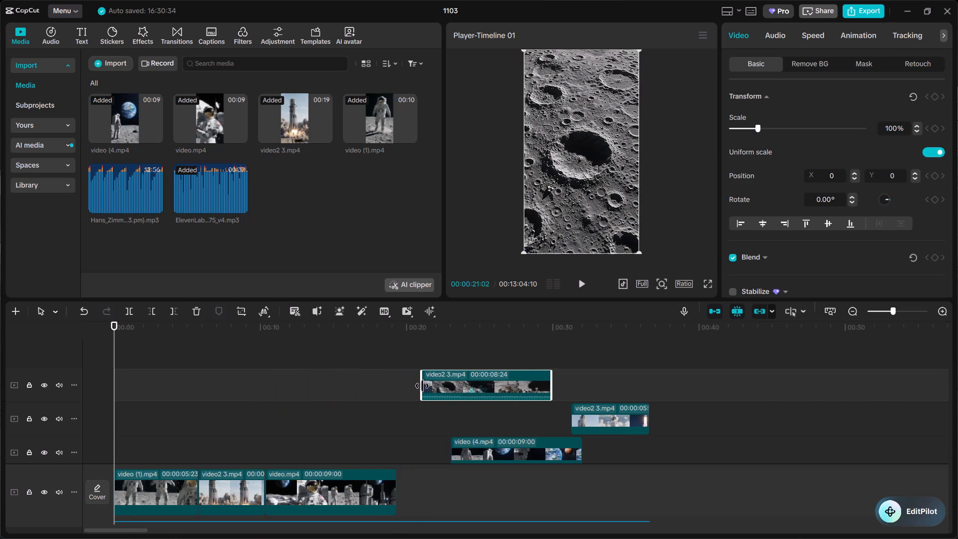
pyautogui.moveTo(422, 386); pyautogui.dragTo(420, 386)
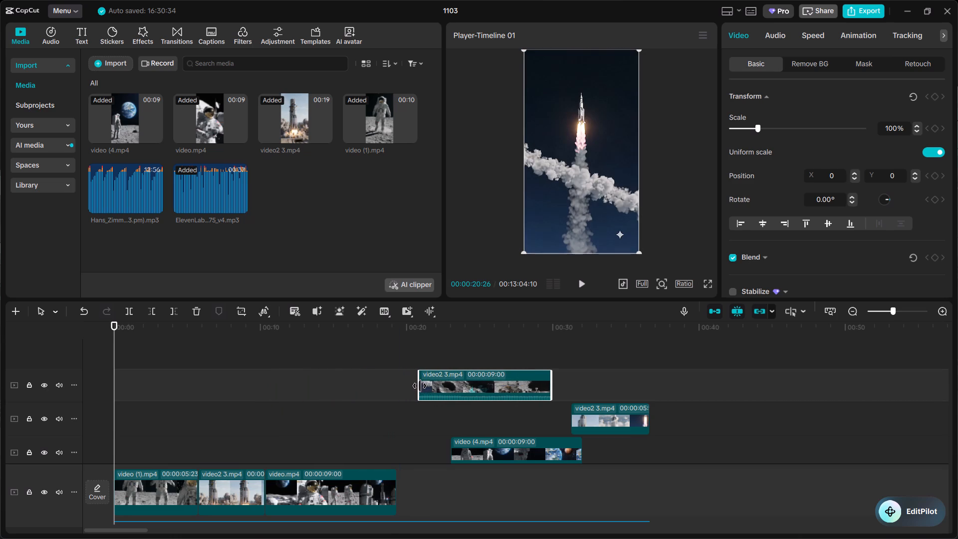
pyautogui.moveTo(420, 386); pyautogui.dragTo(425, 385)
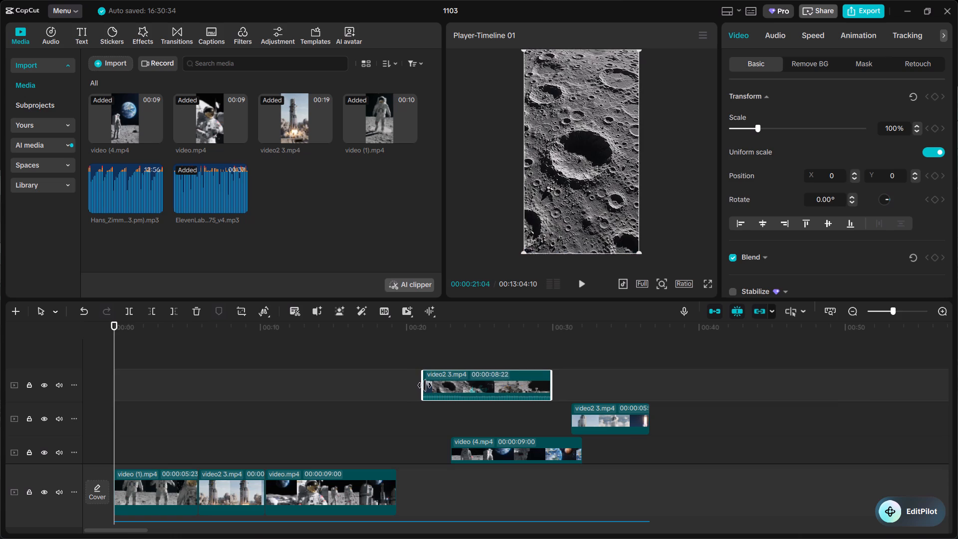
pyautogui.moveTo(425, 385); pyautogui.dragTo(429, 385)
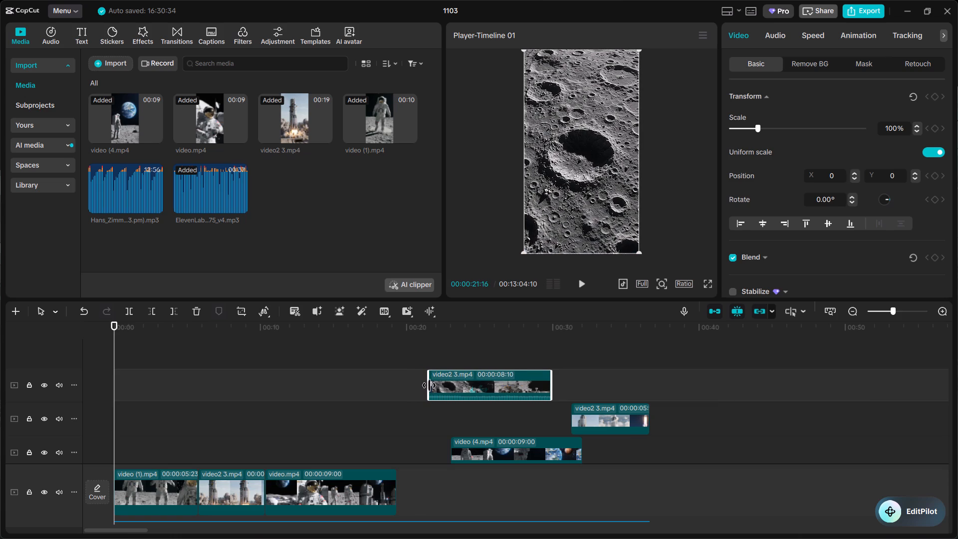
pyautogui.moveTo(429, 385); pyautogui.dragTo(426, 385)
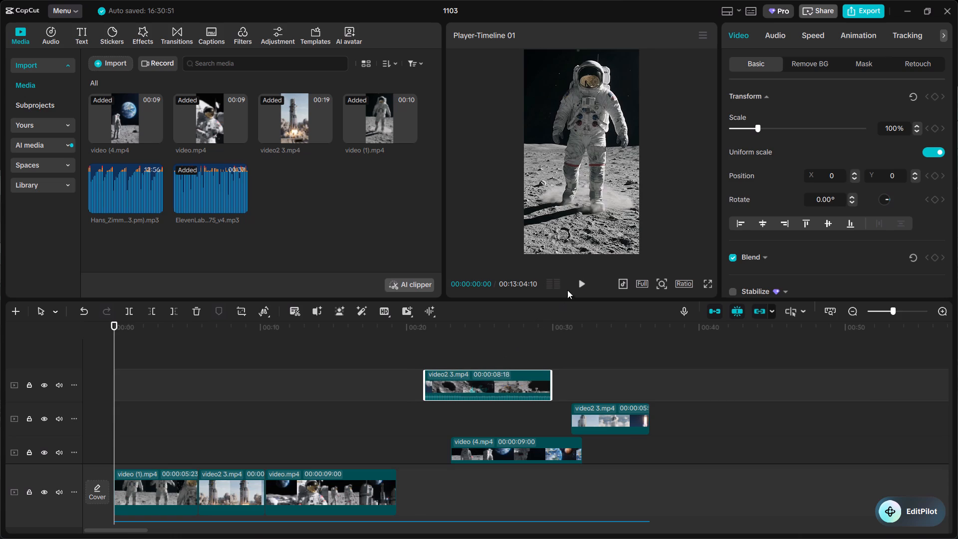
# Play the timeline's opening briefly, and scrub through the trimmed video2 3.mp4 copy from its crater scene to its end to examine its footage.
pyautogui.click(578, 285)
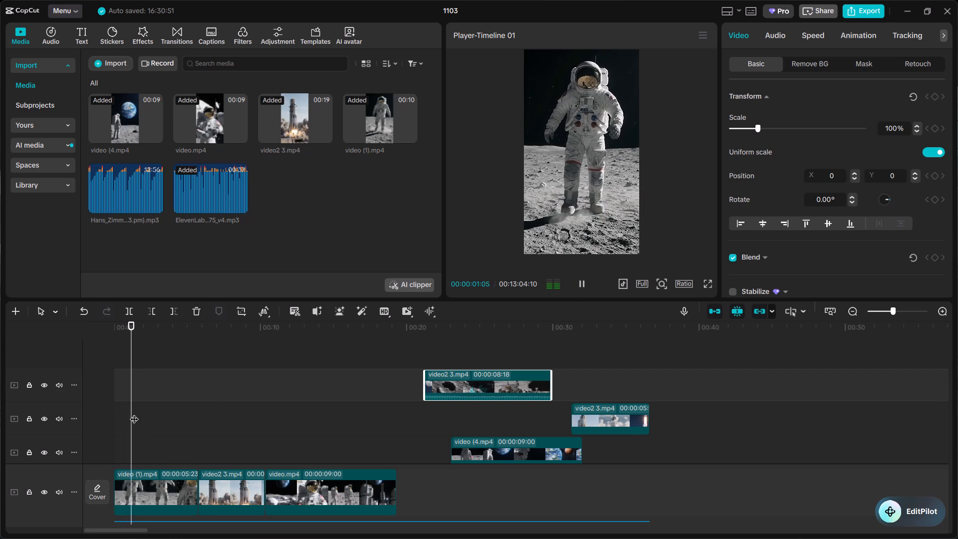
pyautogui.moveTo(134, 413); pyautogui.dragTo(432, 418)
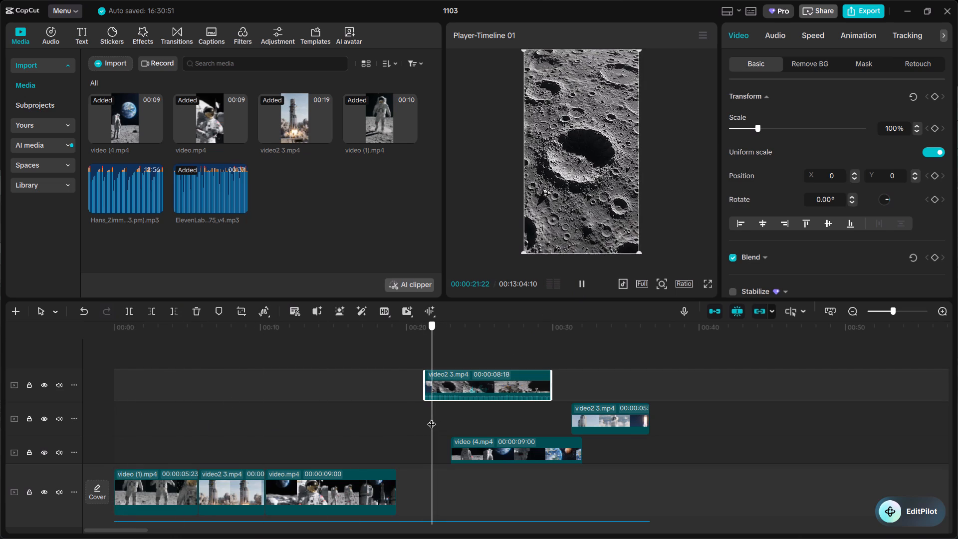
pyautogui.moveTo(432, 418); pyautogui.dragTo(464, 411)
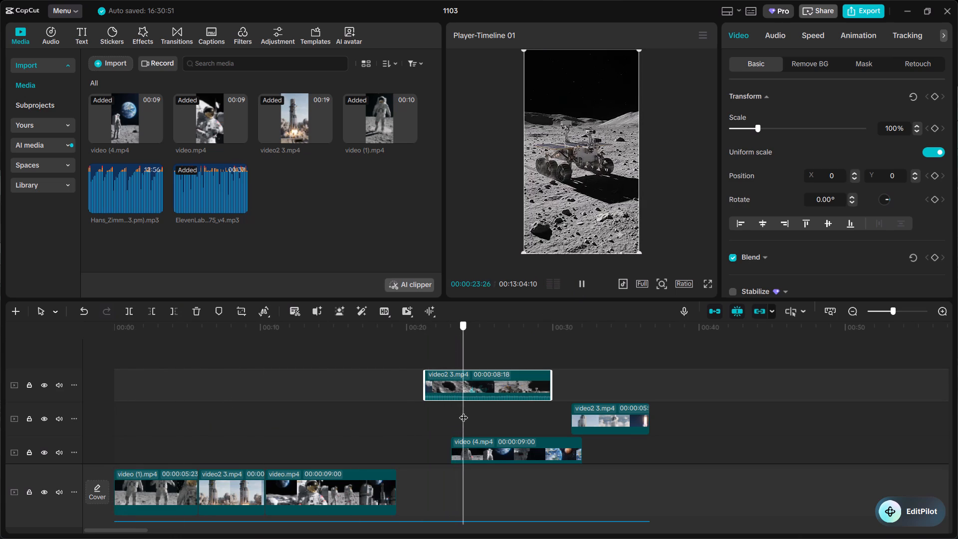
pyautogui.moveTo(464, 411); pyautogui.dragTo(515, 402)
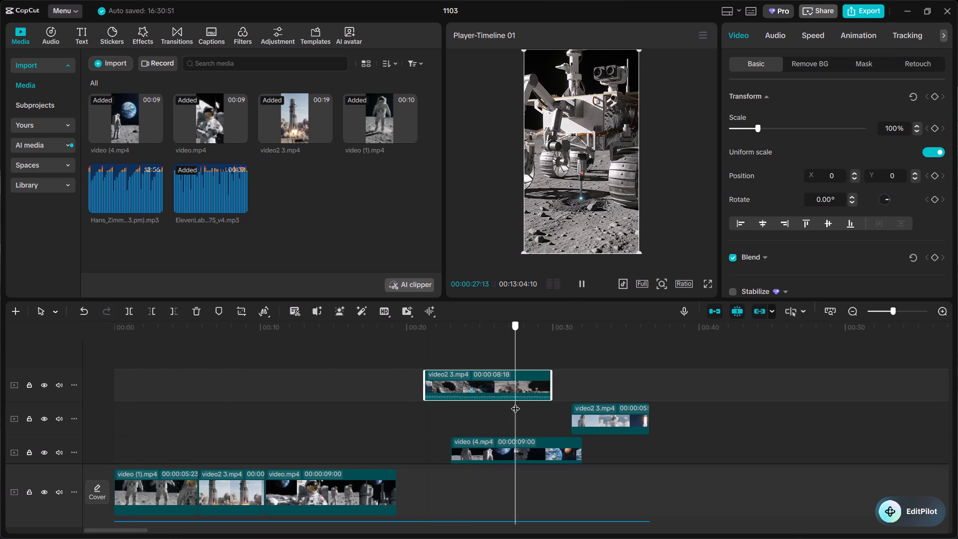
pyautogui.moveTo(515, 402); pyautogui.dragTo(542, 398)
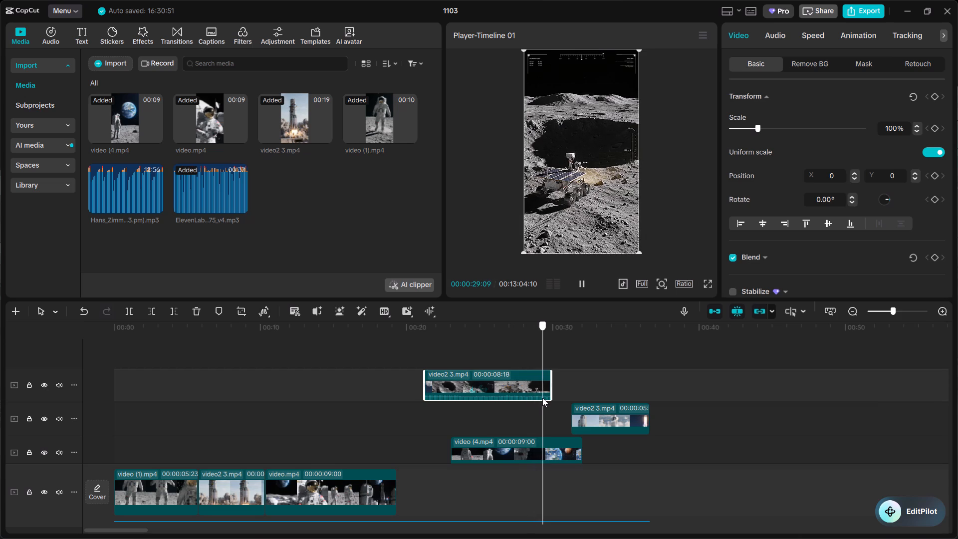
pyautogui.moveTo(542, 398); pyautogui.dragTo(553, 396)
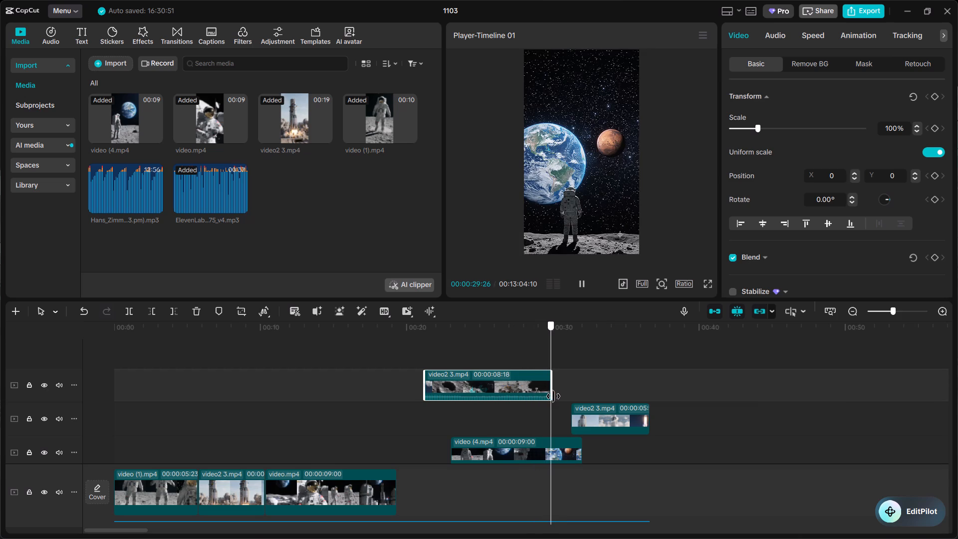
pyautogui.moveTo(553, 396); pyautogui.dragTo(554, 396)
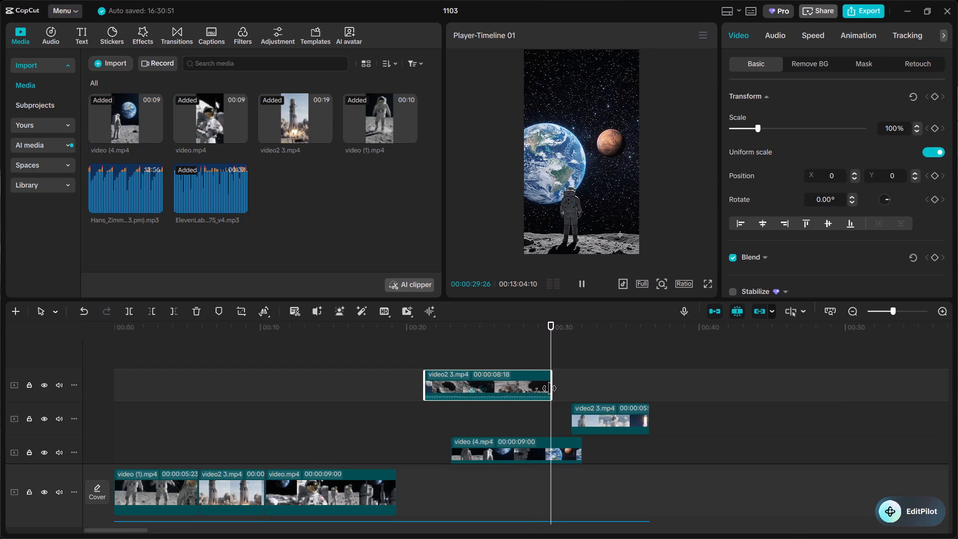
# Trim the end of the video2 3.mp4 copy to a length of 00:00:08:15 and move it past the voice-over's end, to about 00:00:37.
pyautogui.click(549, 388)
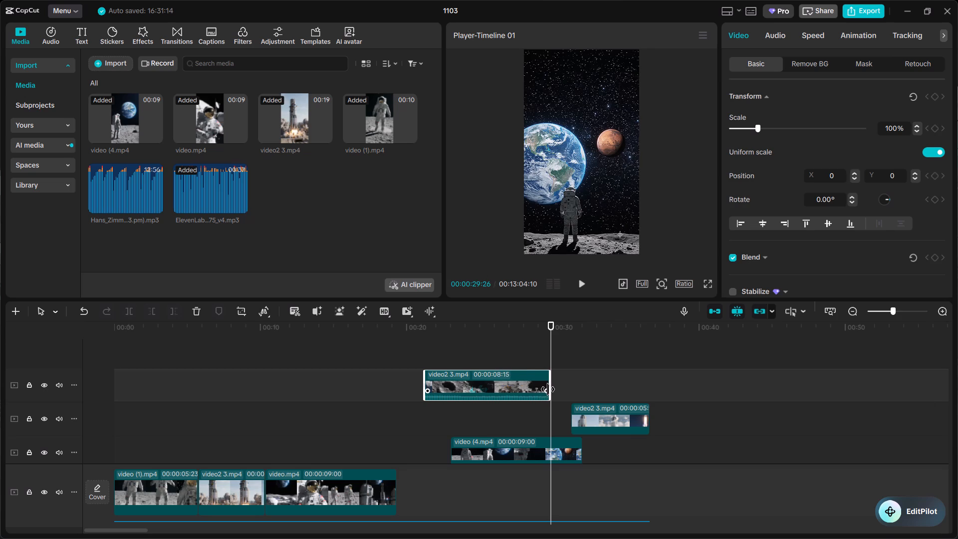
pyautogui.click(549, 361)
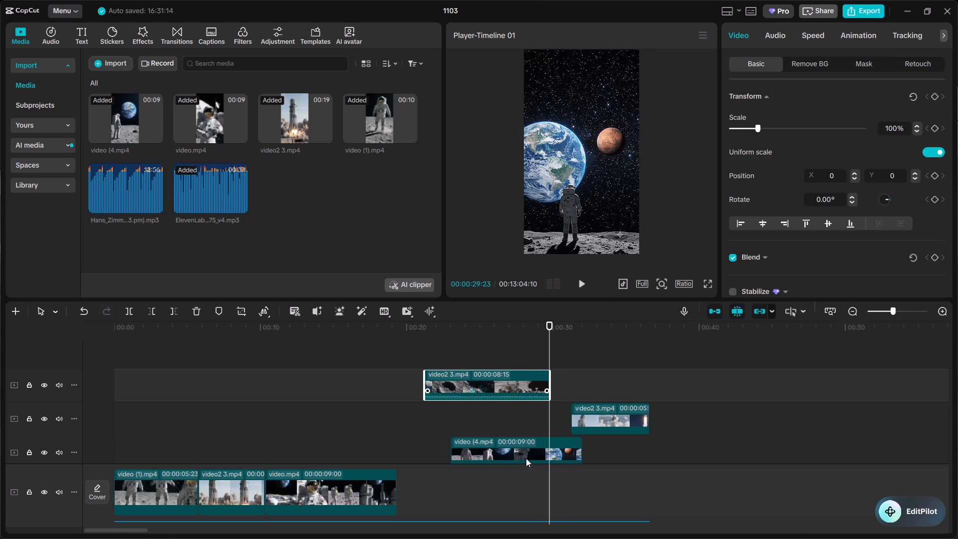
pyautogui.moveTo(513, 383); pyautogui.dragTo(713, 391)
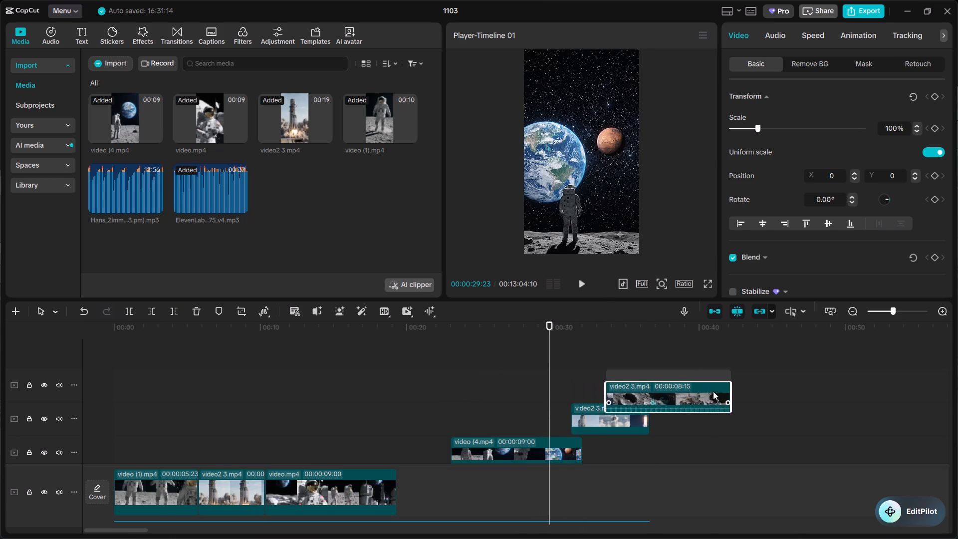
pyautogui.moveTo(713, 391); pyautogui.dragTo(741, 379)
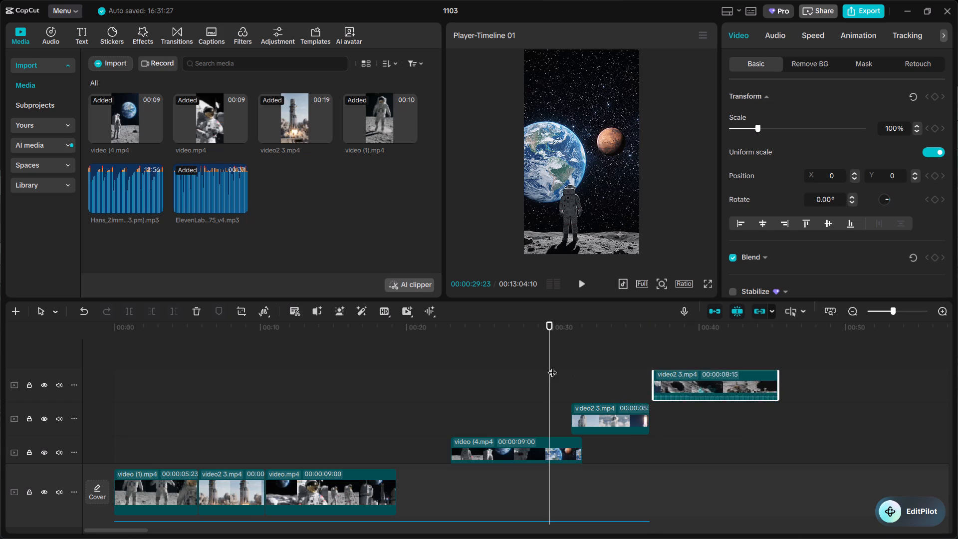
# Extend the end of the moved video2 3.mp4 copy to a length of 00:00:08:18, scrubbing through its rover scenes to check the ending.
pyautogui.moveTo(554, 365); pyautogui.dragTo(548, 367)
pyautogui.moveTo(548, 367); pyautogui.dragTo(682, 374)
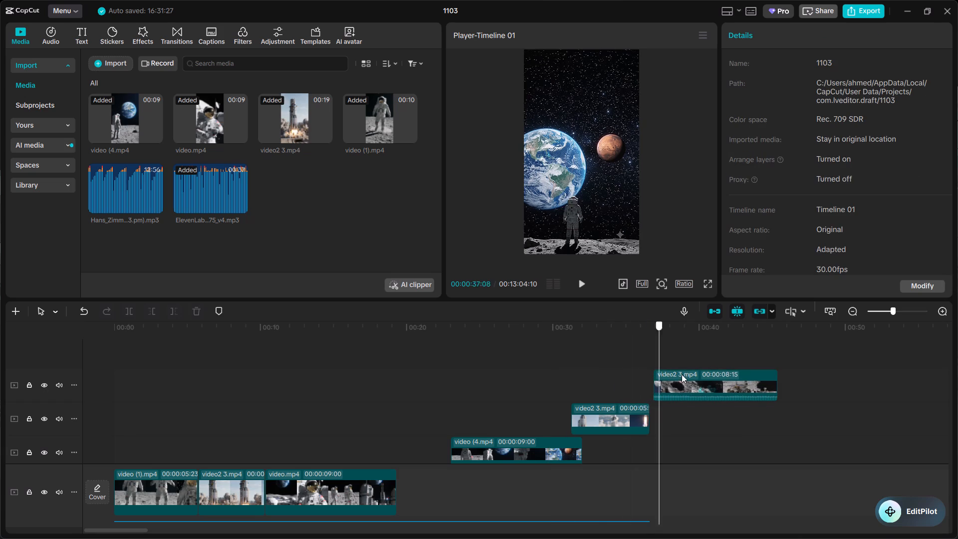
pyautogui.moveTo(682, 374); pyautogui.dragTo(759, 371)
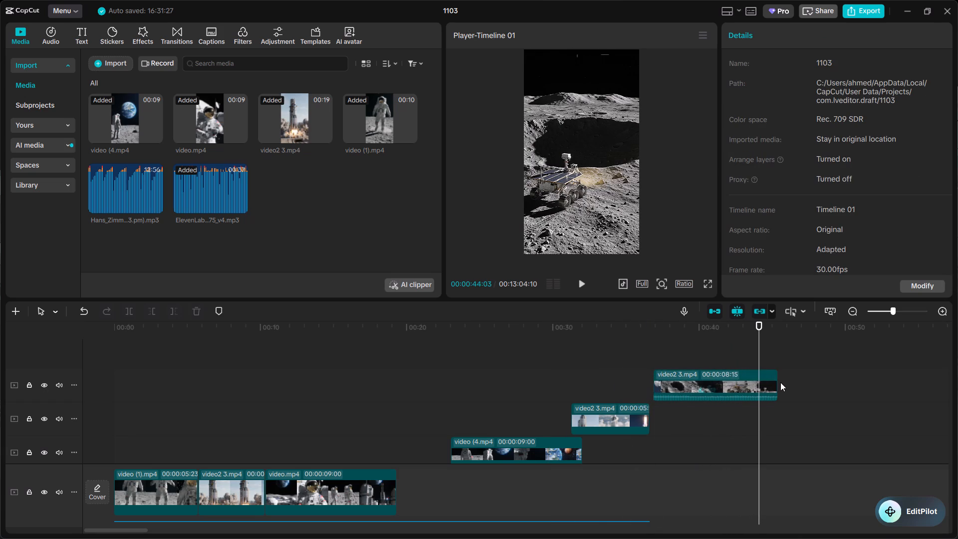
pyautogui.moveTo(776, 383); pyautogui.dragTo(788, 383)
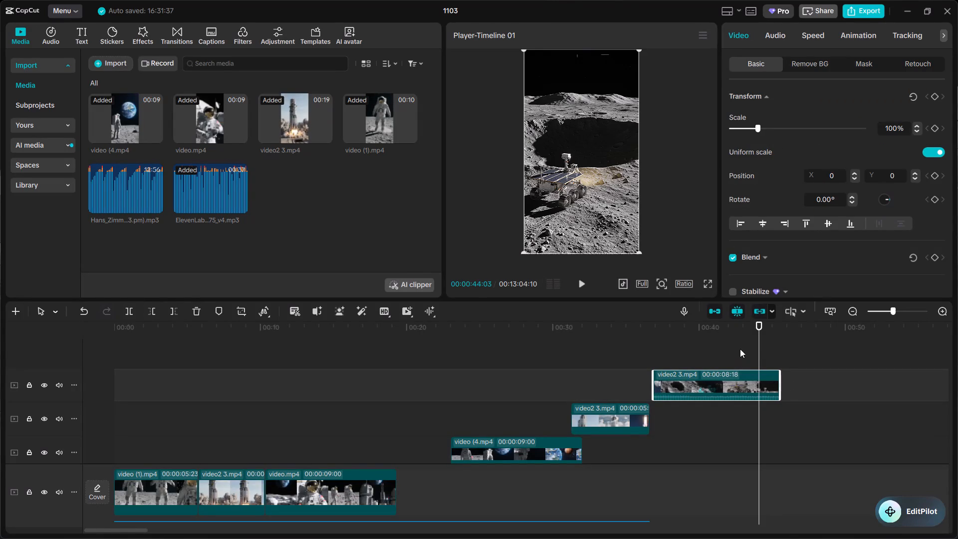
pyautogui.moveTo(757, 343); pyautogui.dragTo(783, 344)
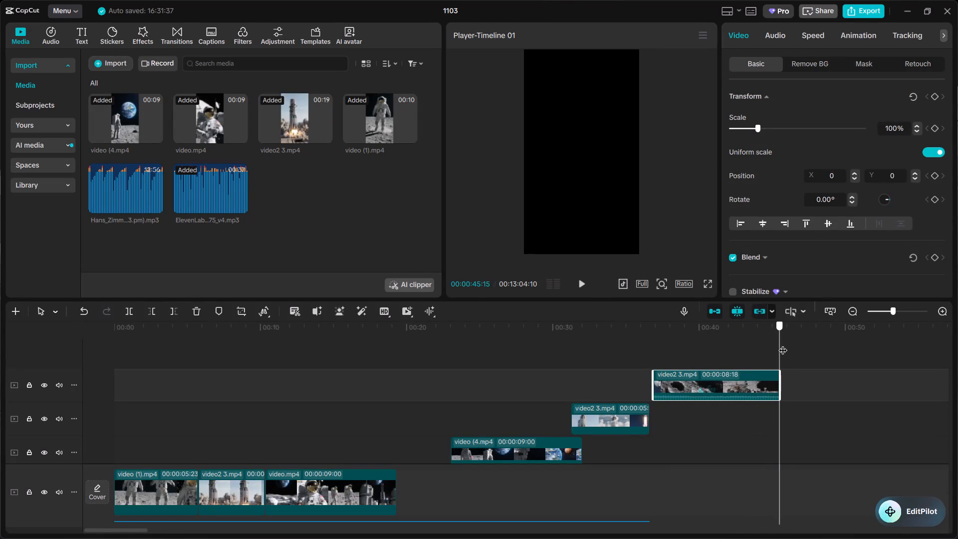
pyautogui.moveTo(783, 344); pyautogui.dragTo(775, 345)
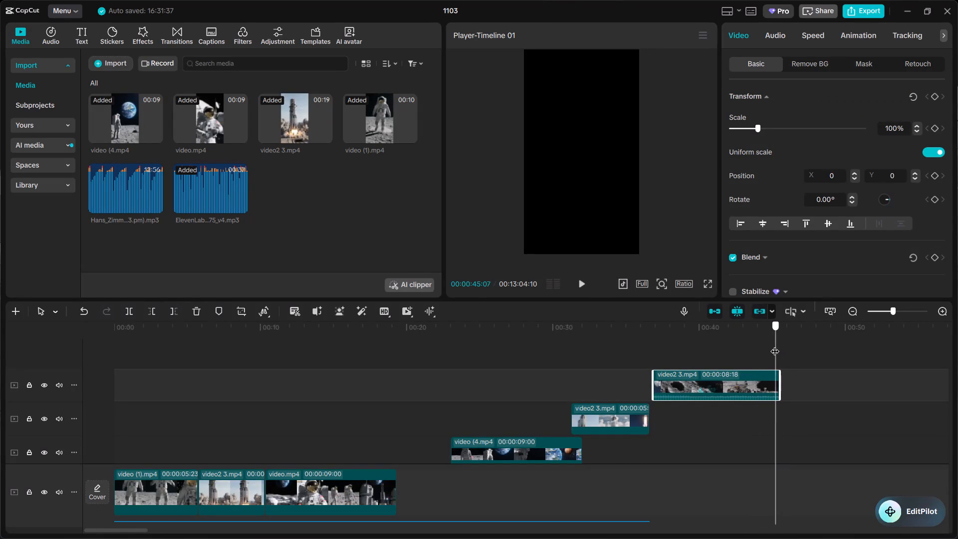
pyautogui.moveTo(775, 345); pyautogui.dragTo(771, 345)
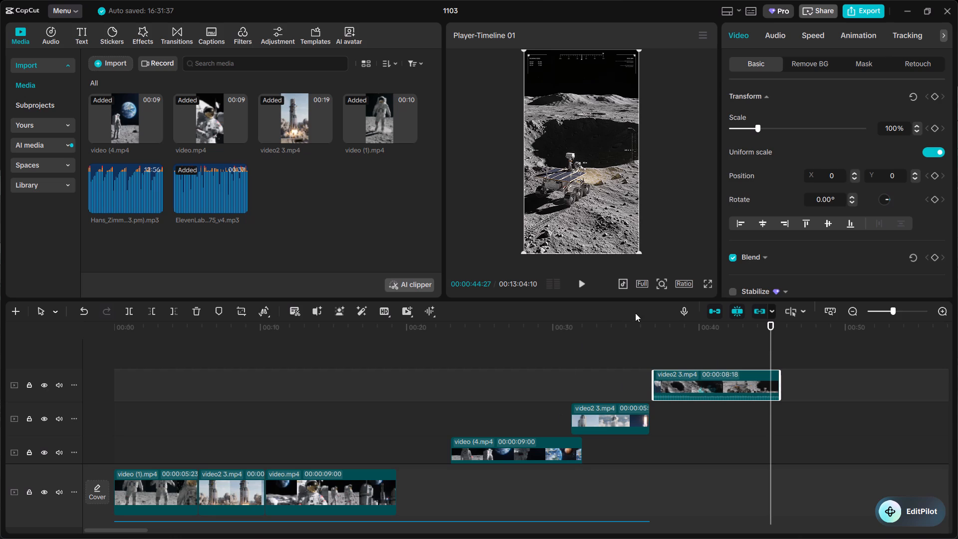
# Replay from about 00:00:09 into the gap, and move the 00:00:08:18 video2 3.mp4 copy onto the main track directly after video.mp4.
pyautogui.moveTo(773, 347); pyautogui.dragTo(247, 536)
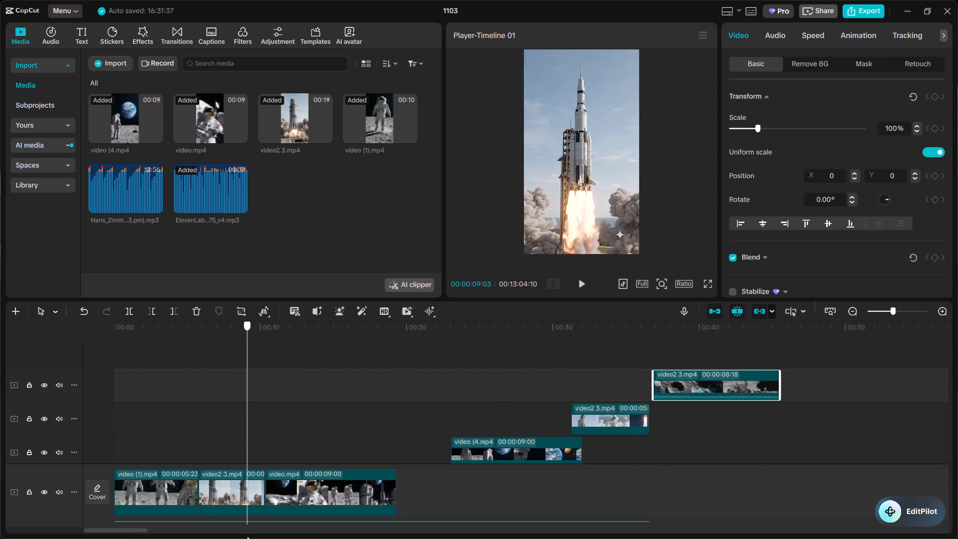
pyautogui.moveTo(247, 536); pyautogui.dragTo(246, 536)
pyautogui.click(577, 277)
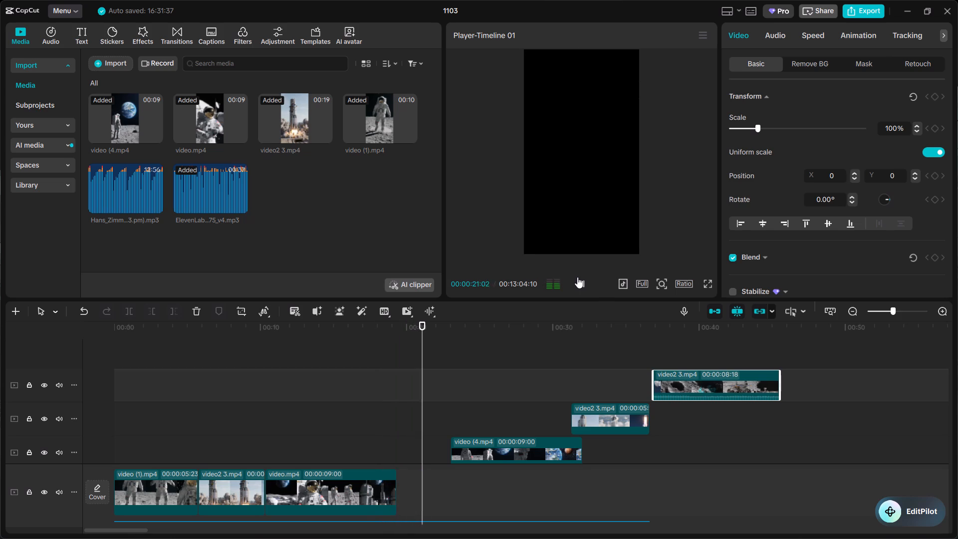
pyautogui.moveTo(681, 387); pyautogui.dragTo(632, 408)
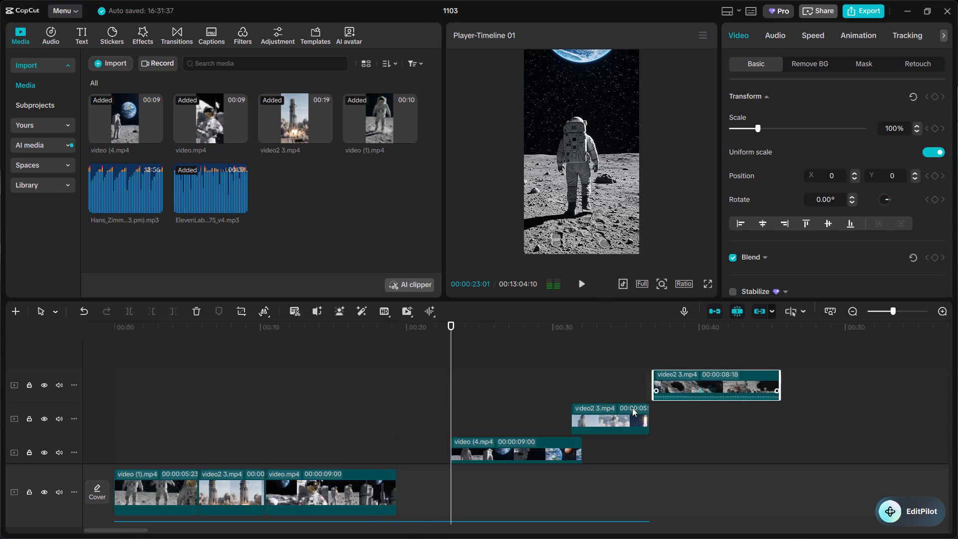
pyautogui.moveTo(632, 408); pyautogui.dragTo(426, 495)
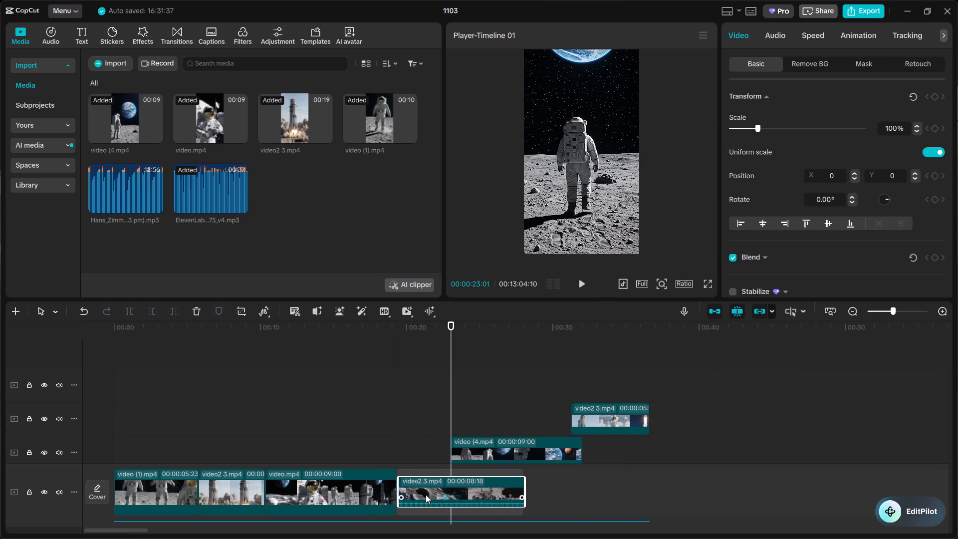
pyautogui.moveTo(426, 495); pyautogui.dragTo(426, 494)
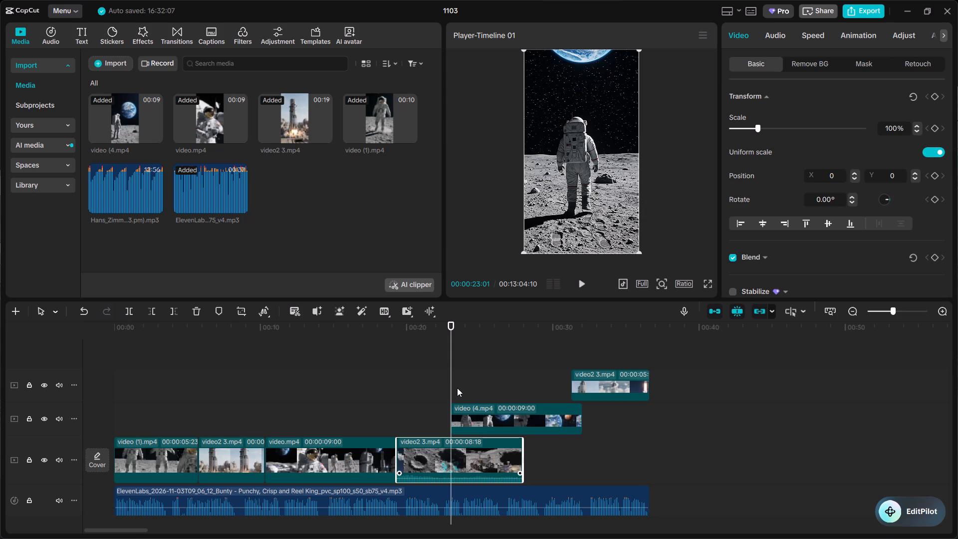
# Replay from about 00:00:15:23 and from 00:00:12:19 into the crater footage, and scrub around the join between video.mp4 and the 00:00:08:18 video2 3.mp4 clip.
pyautogui.moveTo(452, 389); pyautogui.dragTo(345, 433)
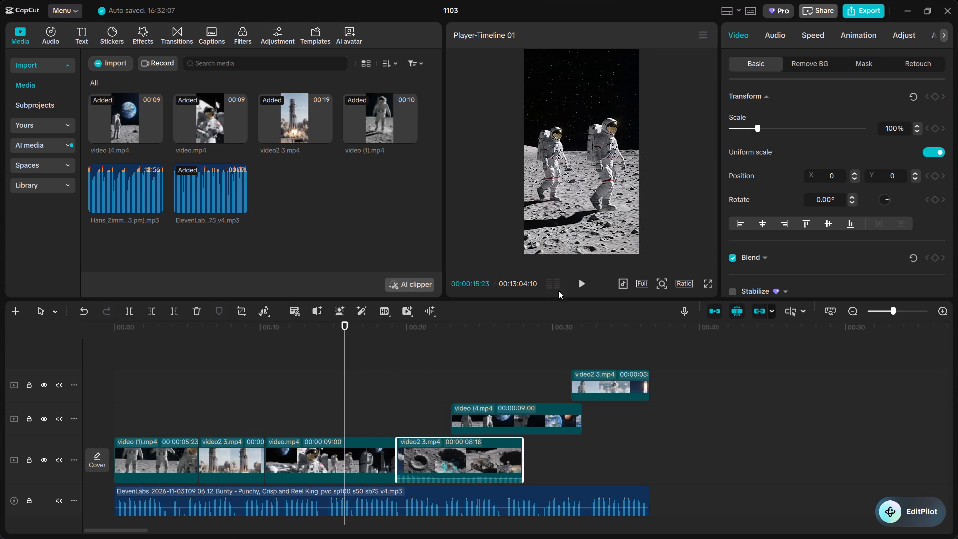
pyautogui.click(580, 280)
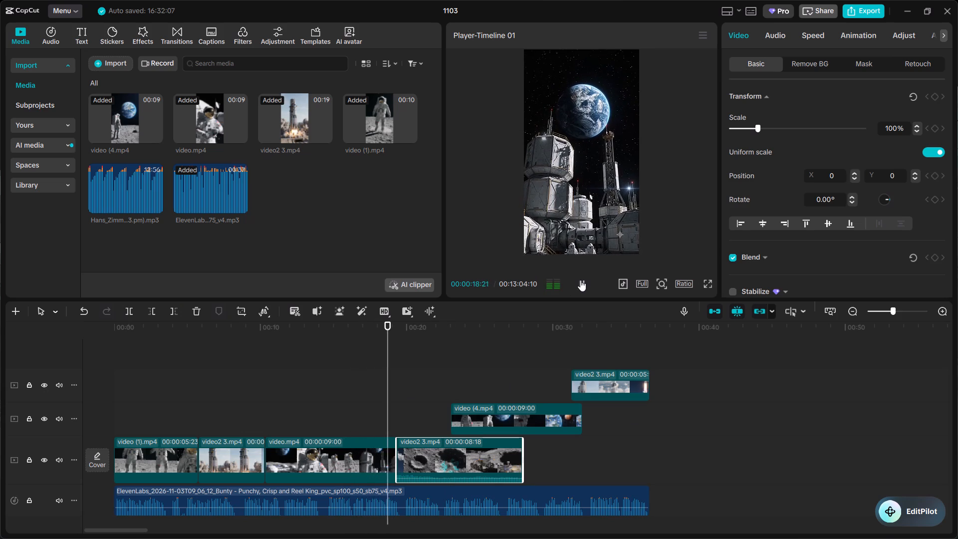
pyautogui.doubleClick(430, 355)
pyautogui.moveTo(430, 355); pyautogui.dragTo(299, 419)
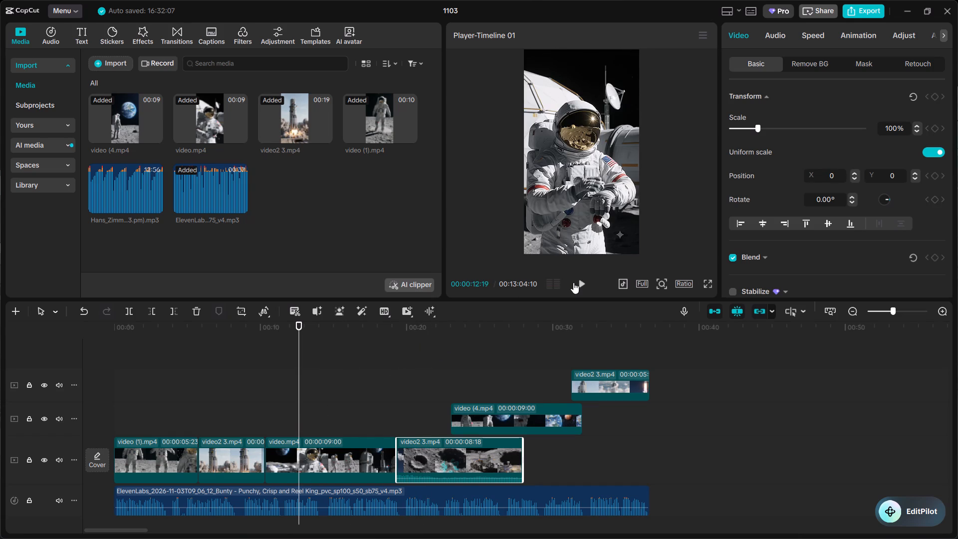
pyautogui.click(573, 282)
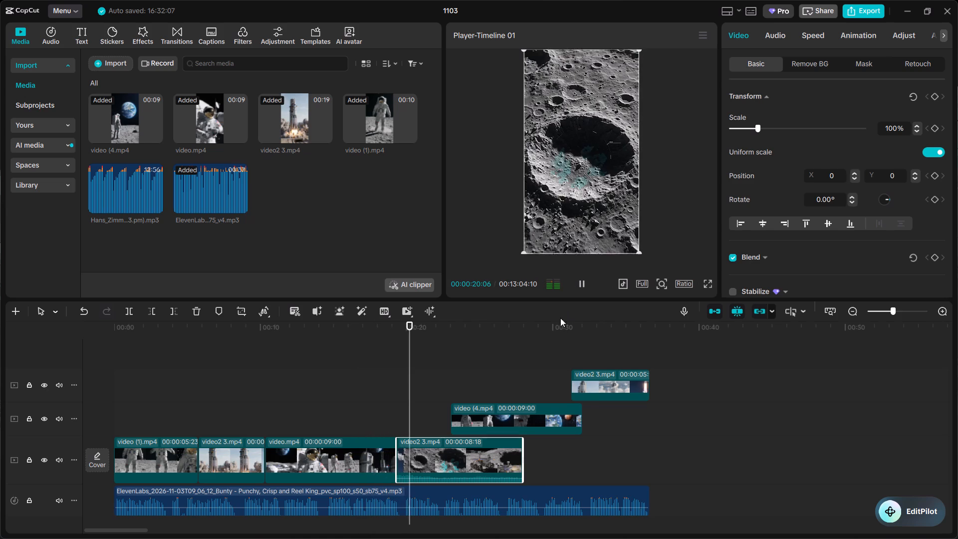
pyautogui.click(435, 438)
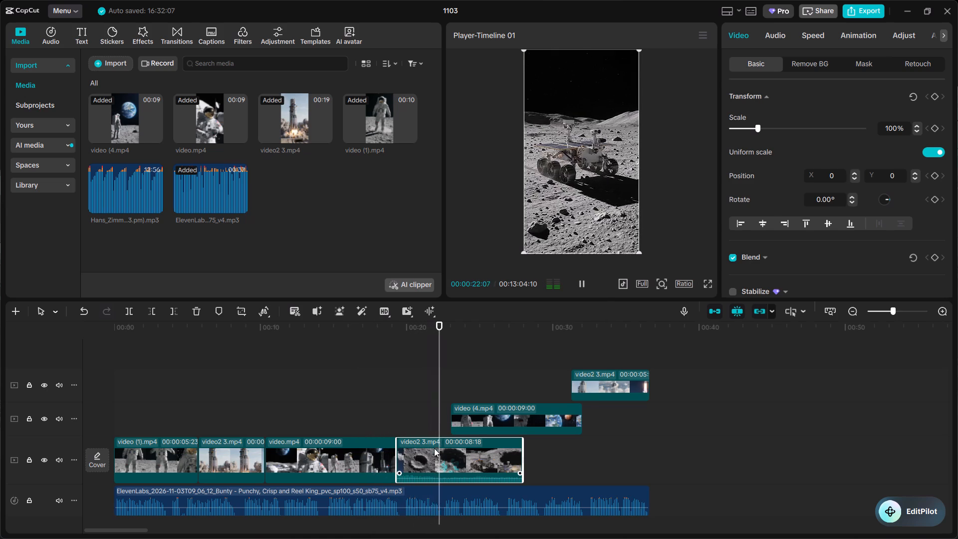
pyautogui.click(425, 460)
pyautogui.click(425, 460)
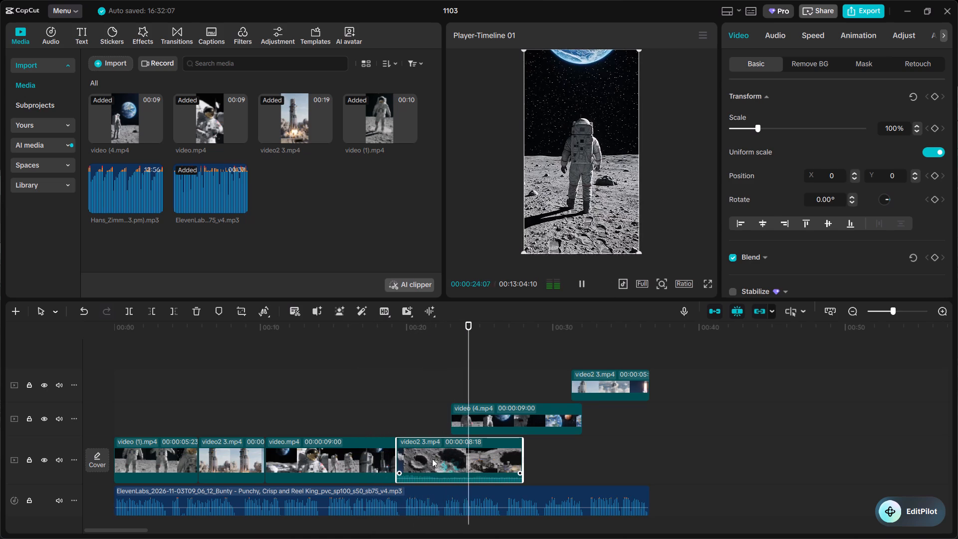
pyautogui.click(438, 456)
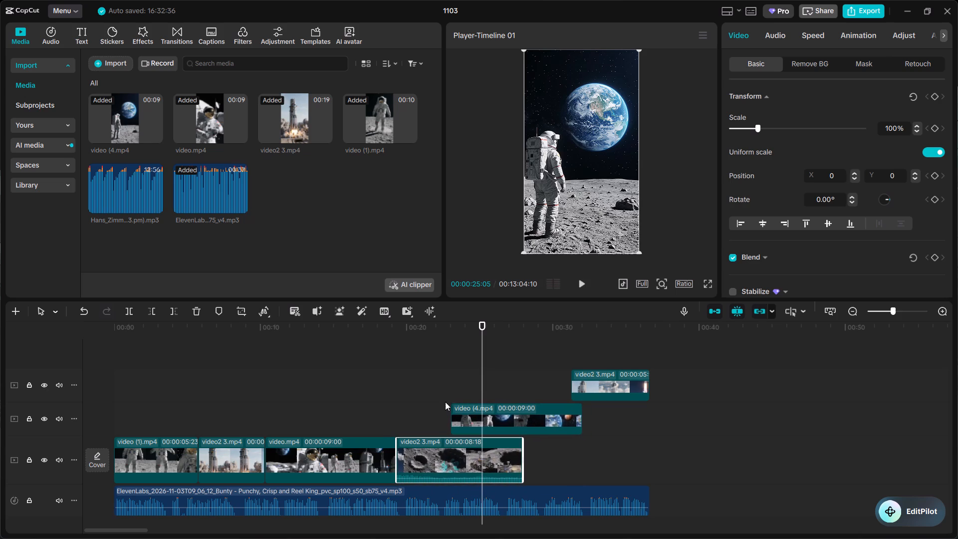
pyautogui.moveTo(482, 363); pyautogui.dragTo(379, 385)
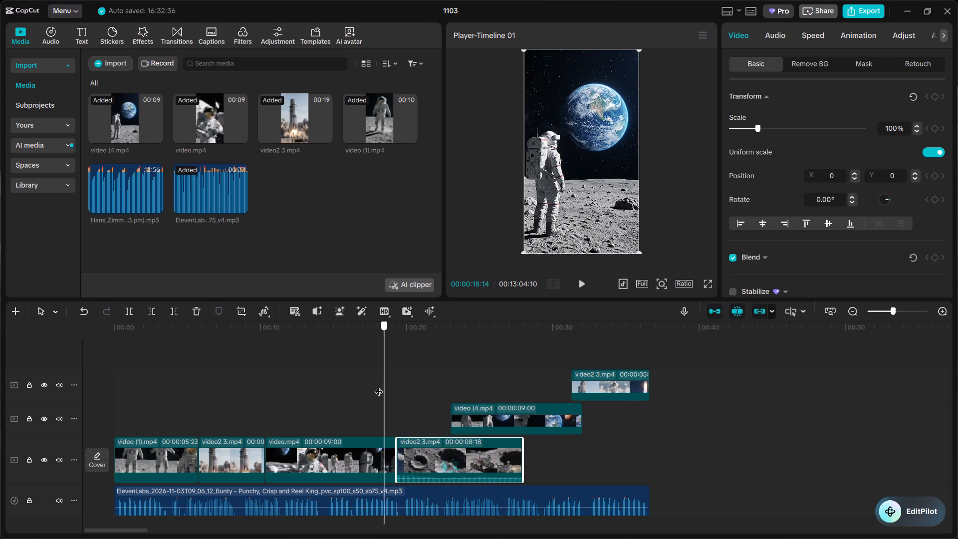
pyautogui.moveTo(379, 385); pyautogui.dragTo(399, 387)
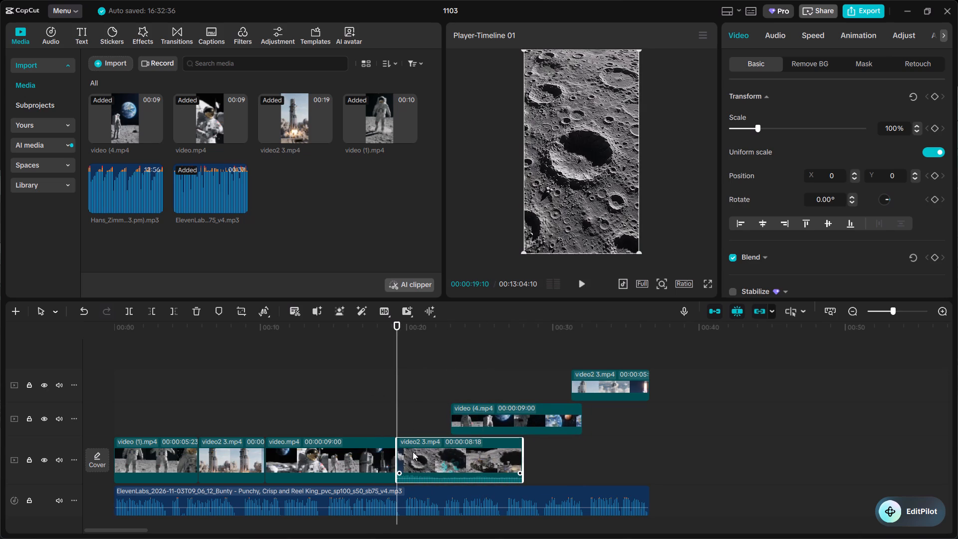
pyautogui.moveTo(413, 452); pyautogui.dragTo(430, 454)
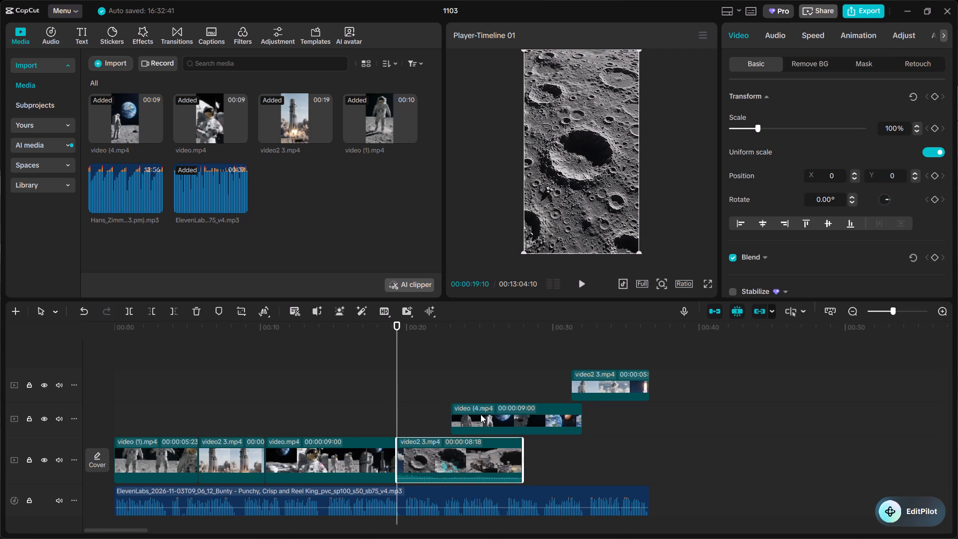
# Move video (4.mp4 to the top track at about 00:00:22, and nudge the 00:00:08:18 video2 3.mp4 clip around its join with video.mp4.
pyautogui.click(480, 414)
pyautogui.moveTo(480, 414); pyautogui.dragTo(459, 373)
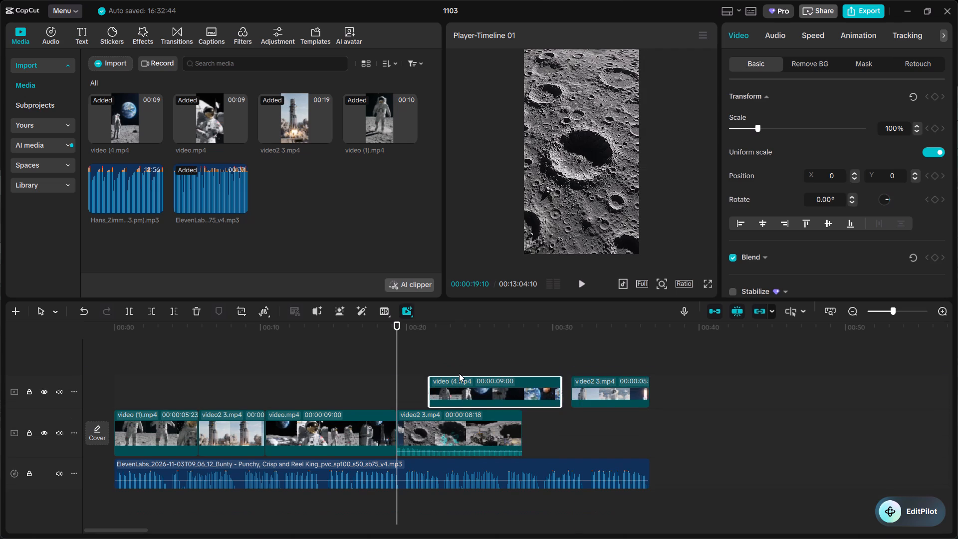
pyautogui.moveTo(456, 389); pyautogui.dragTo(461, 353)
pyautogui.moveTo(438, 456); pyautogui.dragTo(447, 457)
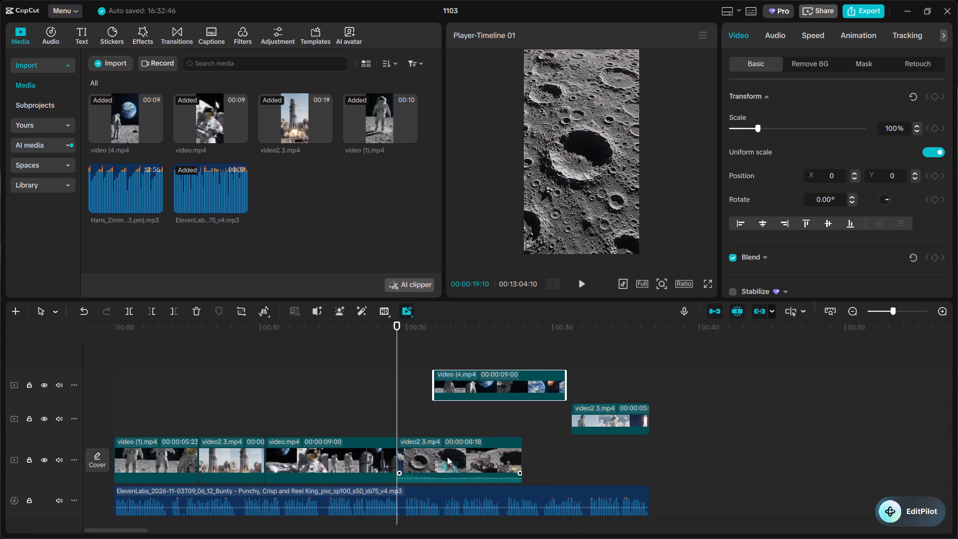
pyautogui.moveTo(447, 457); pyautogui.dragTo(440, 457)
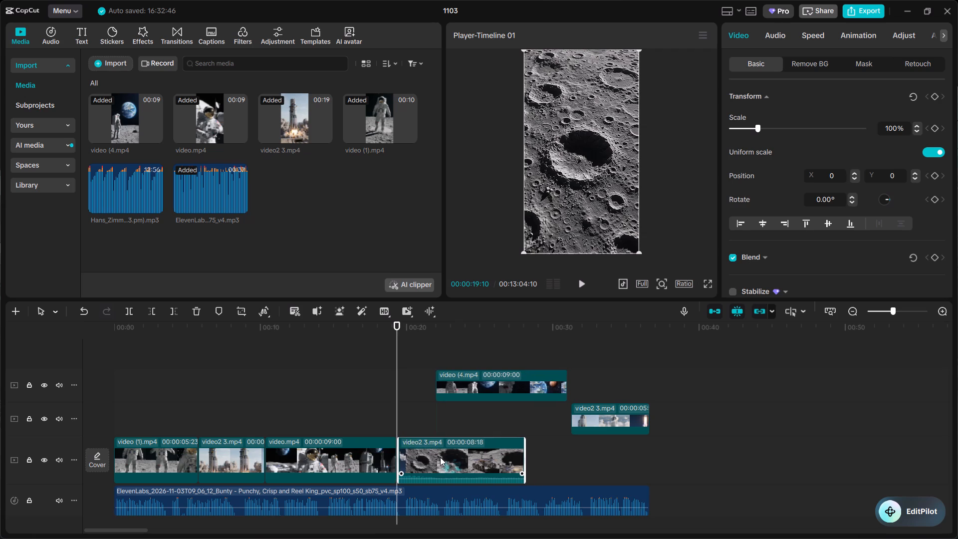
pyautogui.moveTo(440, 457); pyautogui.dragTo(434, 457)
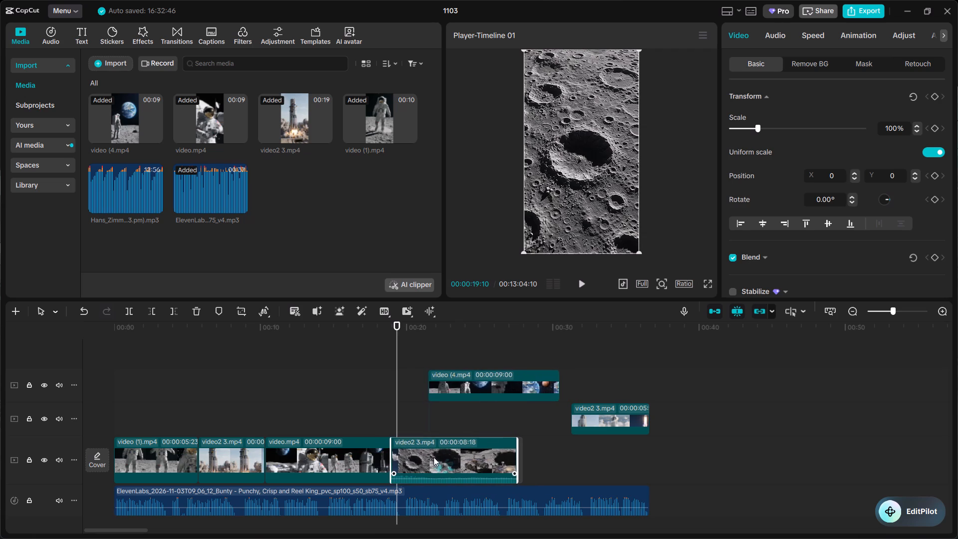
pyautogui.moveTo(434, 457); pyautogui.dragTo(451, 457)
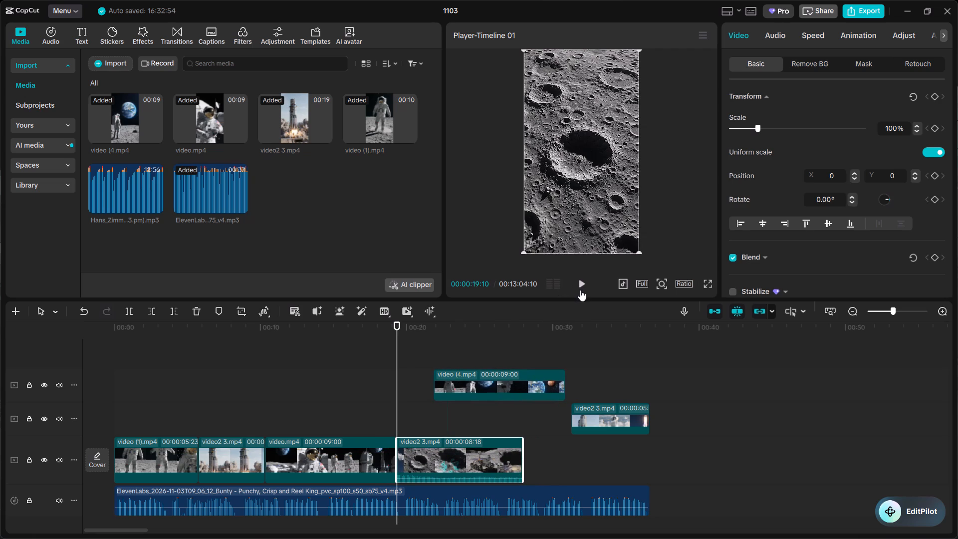
# Scrub the crater footage from the end of video.mp4, and play from 00:00:21:13 to check the overlap with video (4.mp4.
pyautogui.moveTo(400, 366); pyautogui.dragTo(397, 367)
pyautogui.moveTo(397, 367); pyautogui.dragTo(388, 370)
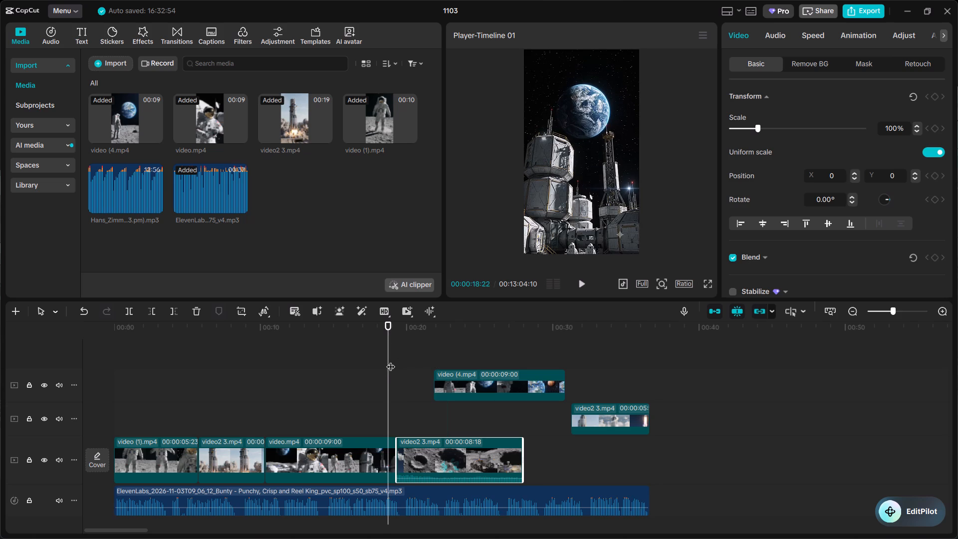
pyautogui.moveTo(389, 360); pyautogui.dragTo(396, 360)
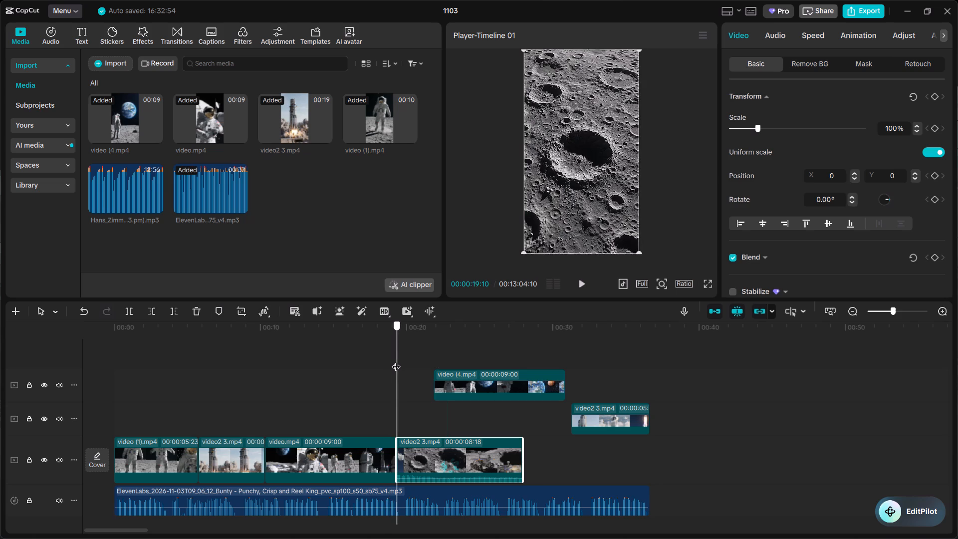
pyautogui.moveTo(396, 360); pyautogui.dragTo(411, 362)
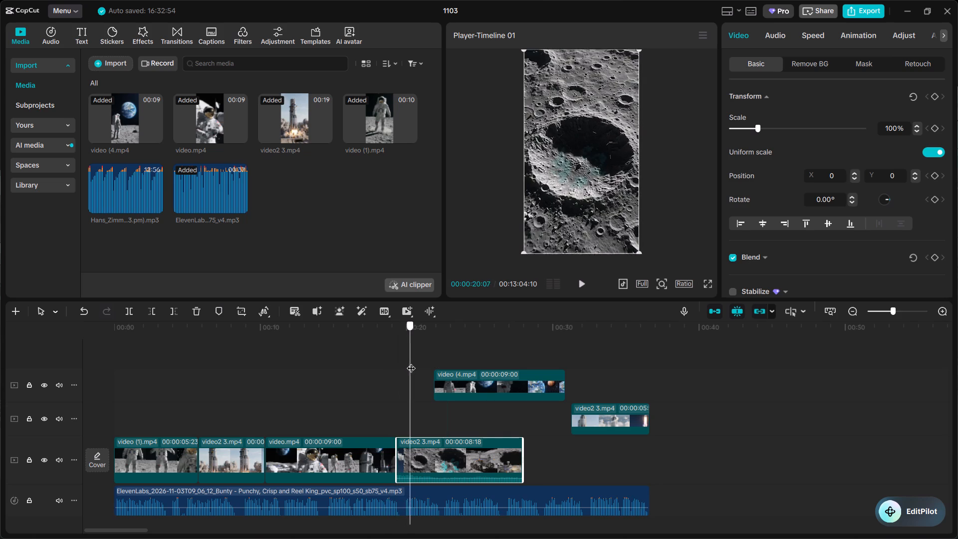
pyautogui.moveTo(411, 362); pyautogui.dragTo(428, 365)
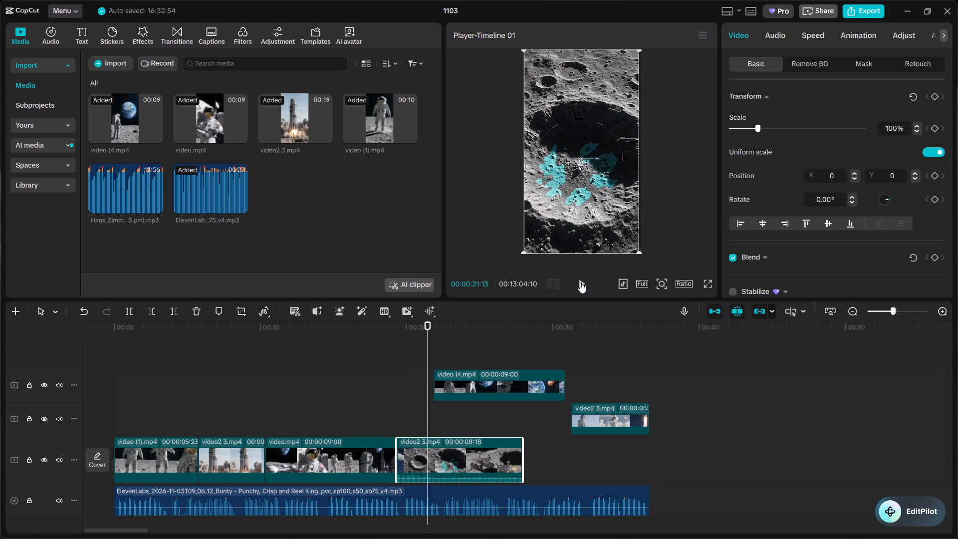
pyautogui.click(580, 282)
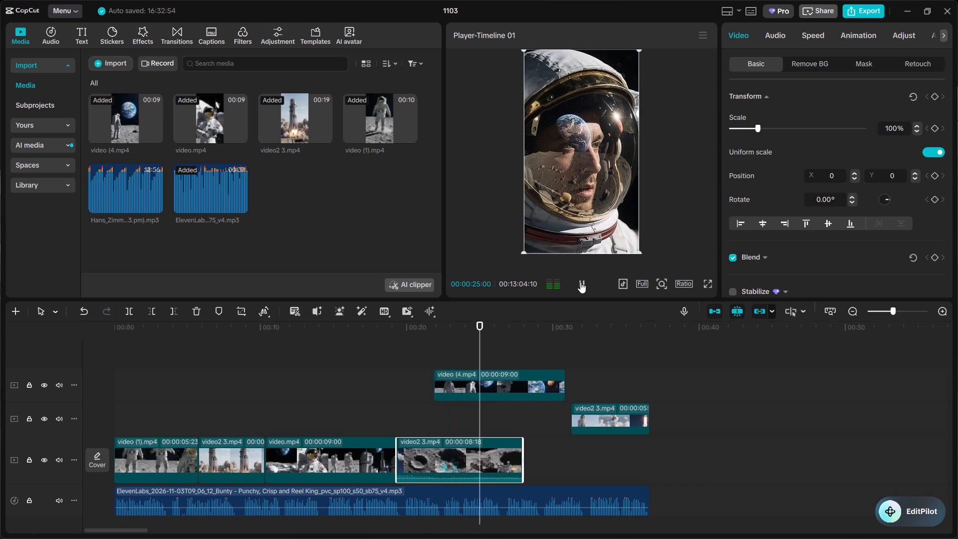
# Move video (4.mp4 clear to about 00:00:34, replay from 00:00:20:14, and place it on the main track directly after the 00:00:08:18 video2 3.mp4 clip.
pyautogui.moveTo(530, 371); pyautogui.dragTo(527, 381)
pyautogui.click(527, 381)
pyautogui.moveTo(527, 381); pyautogui.dragTo(702, 370)
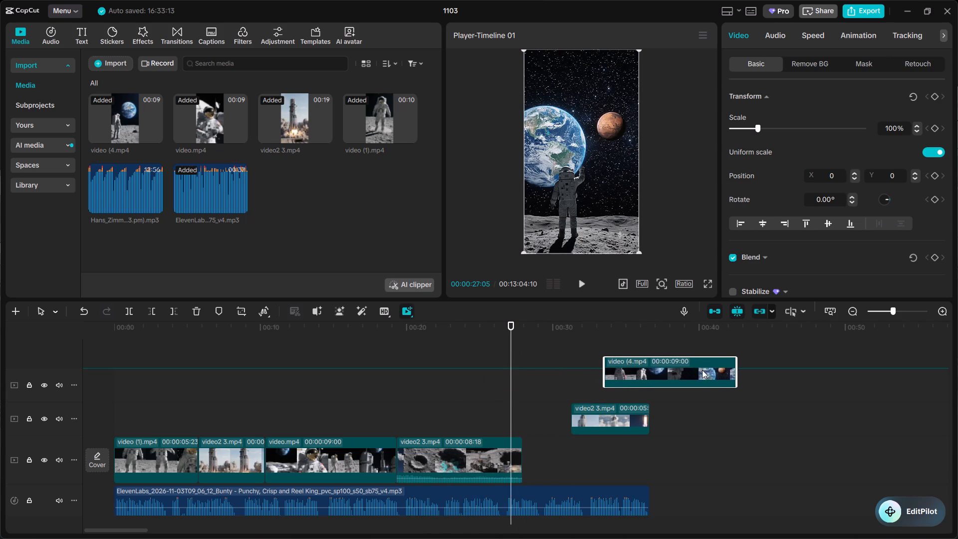
pyautogui.moveTo(702, 370); pyautogui.dragTo(707, 373)
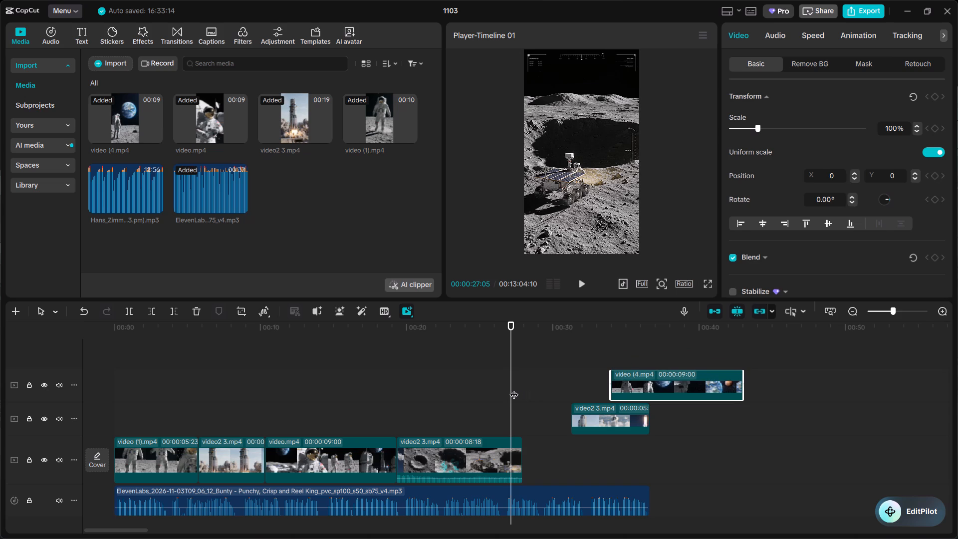
pyautogui.click(514, 388)
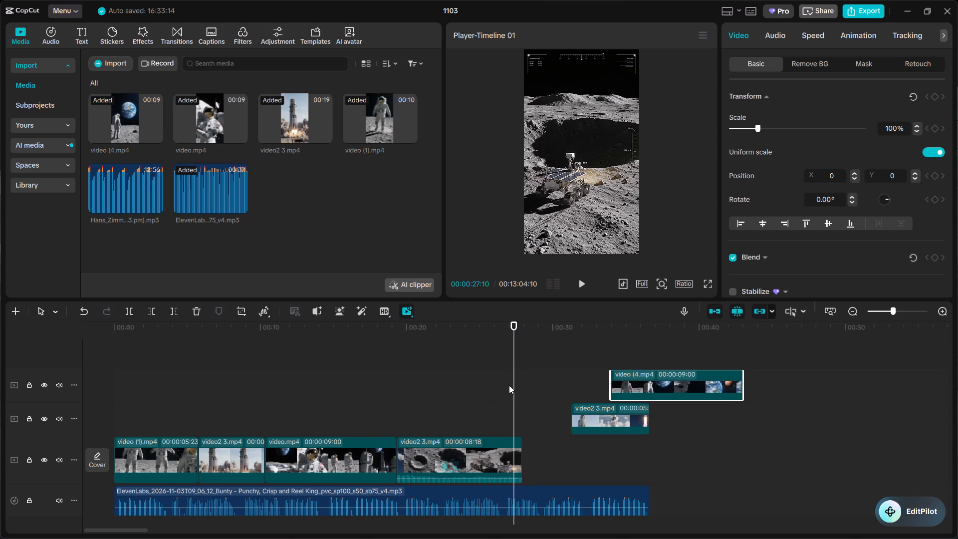
pyautogui.moveTo(511, 384); pyautogui.dragTo(414, 402)
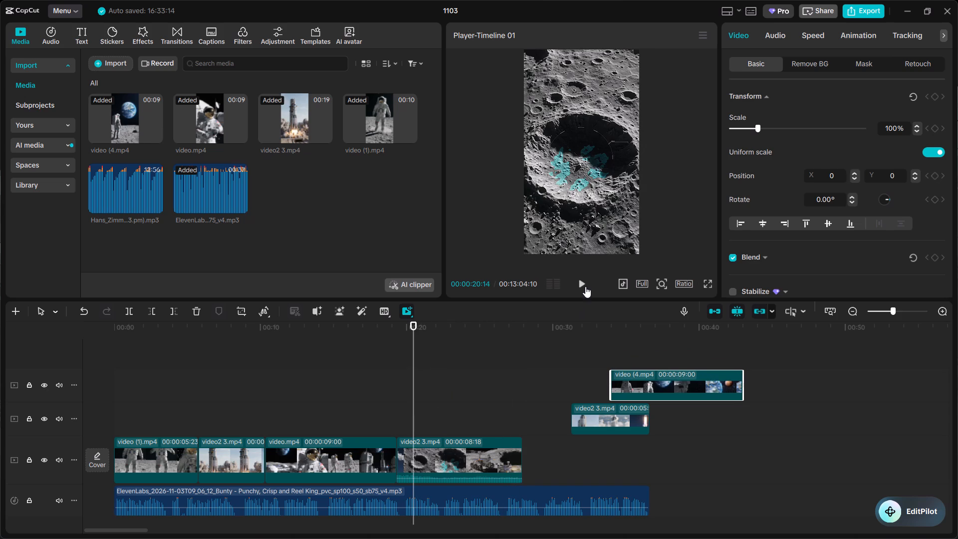
pyautogui.click(584, 284)
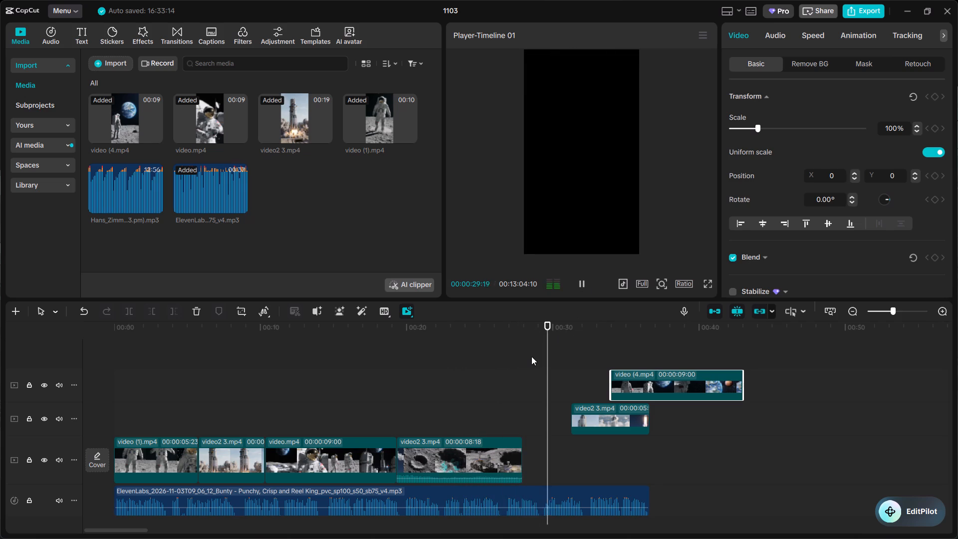
pyautogui.moveTo(661, 395); pyautogui.dragTo(577, 473)
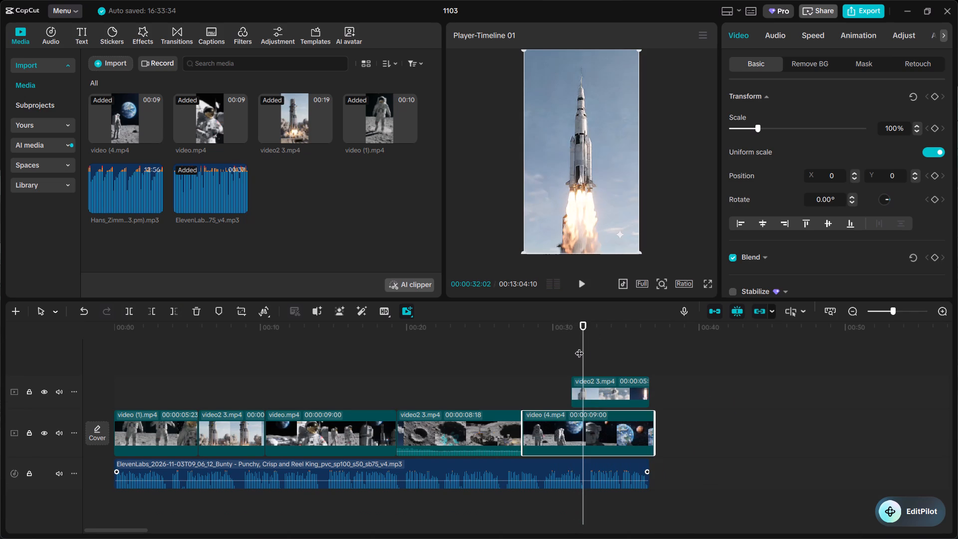
# Replay from about 00:00:23 to the ending, and move the overlaid rocket-launch video2 3.mp4 clip past the voice-over's end, to about 00:00:43.
pyautogui.moveTo(581, 346); pyautogui.dragTo(453, 403)
pyautogui.click(575, 287)
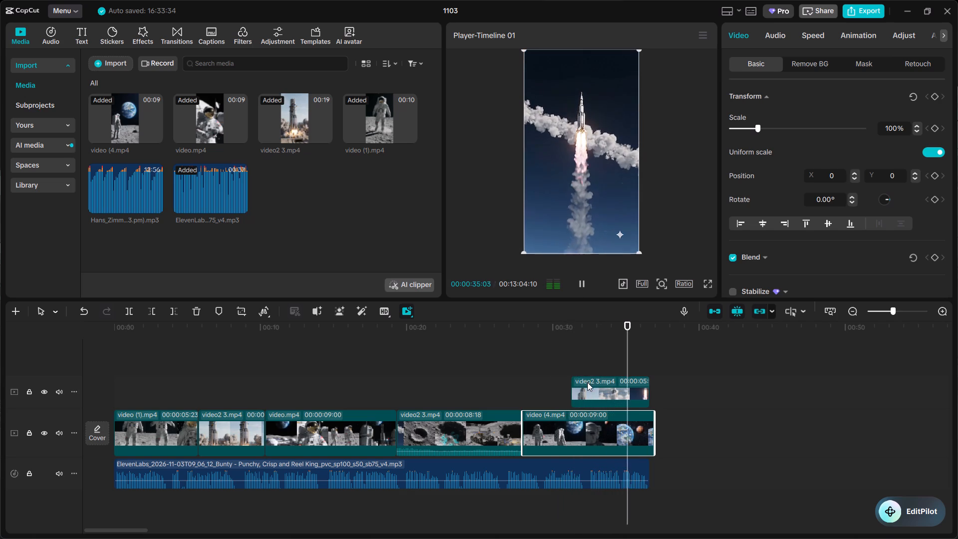
pyautogui.moveTo(587, 382); pyautogui.dragTo(764, 377)
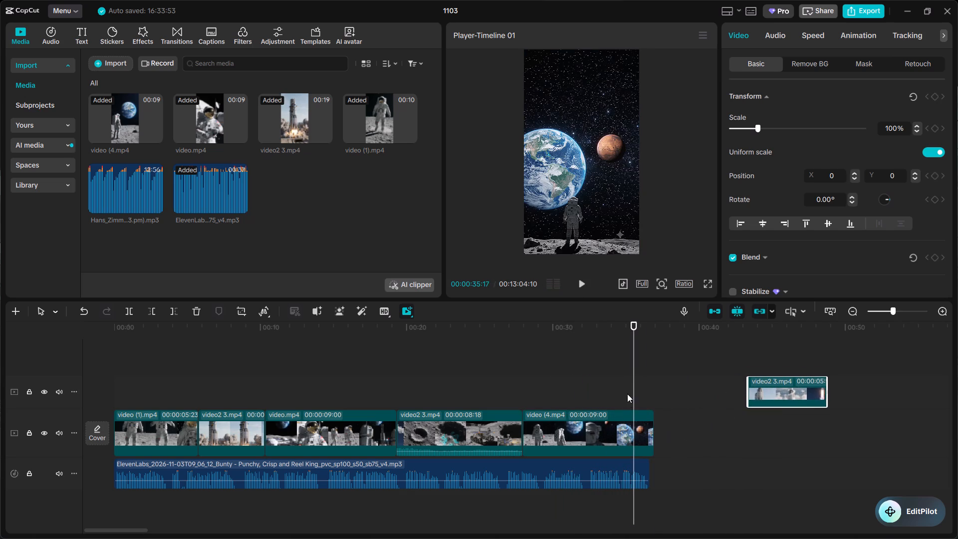
# Replay the ending from 00:00:25:28, and trim the start of video (4.mp4 to a length of 00:00:08:05.
pyautogui.moveTo(632, 384); pyautogui.dragTo(493, 422)
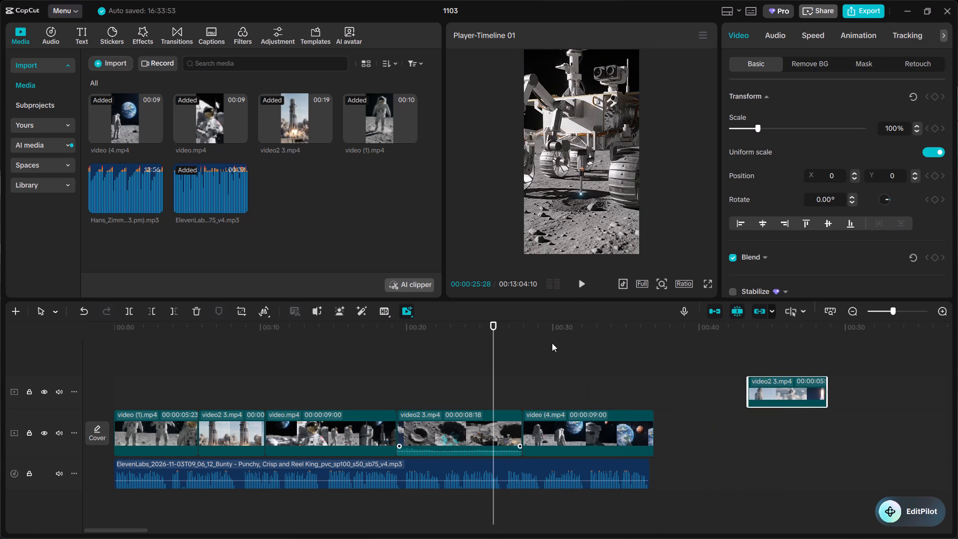
pyautogui.click(580, 287)
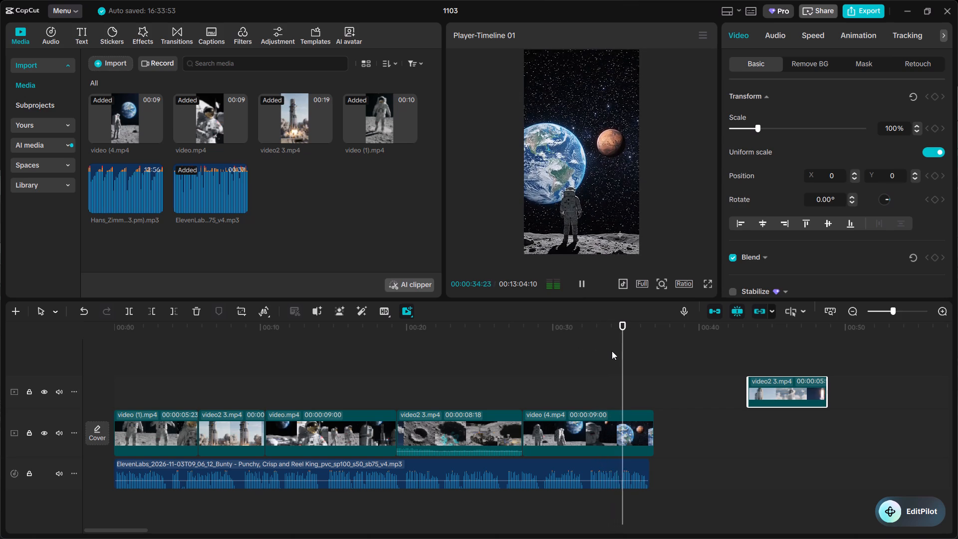
pyautogui.moveTo(629, 360); pyautogui.dragTo(616, 360)
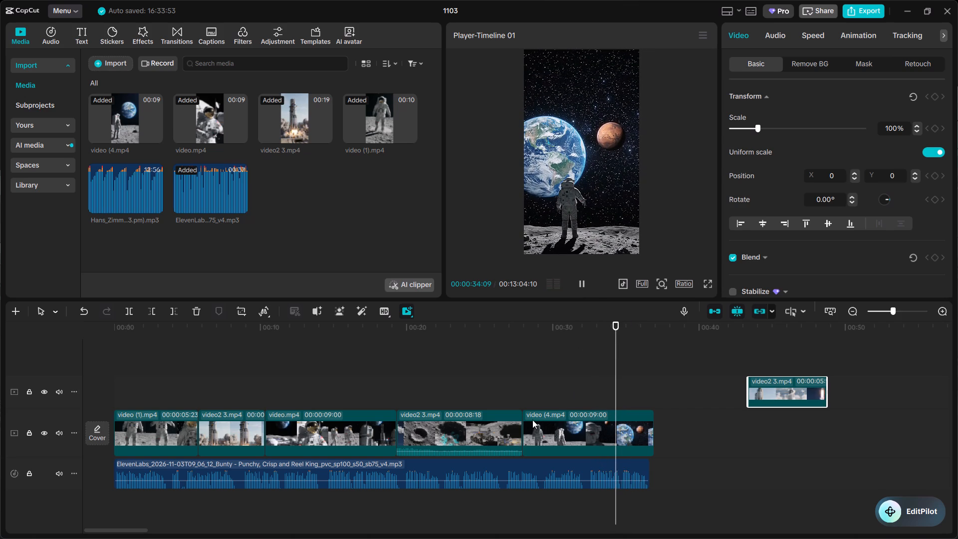
pyautogui.click(527, 424)
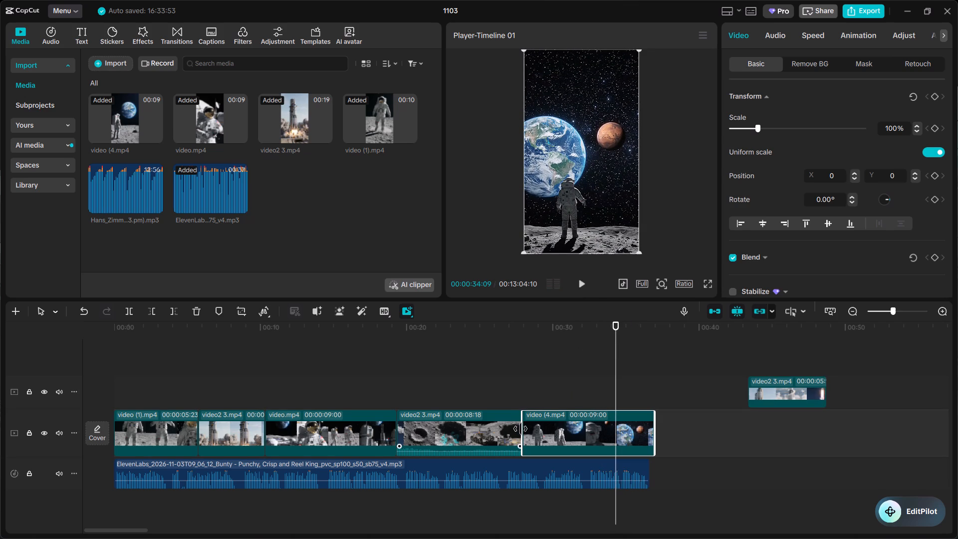
pyautogui.moveTo(520, 429); pyautogui.dragTo(528, 426)
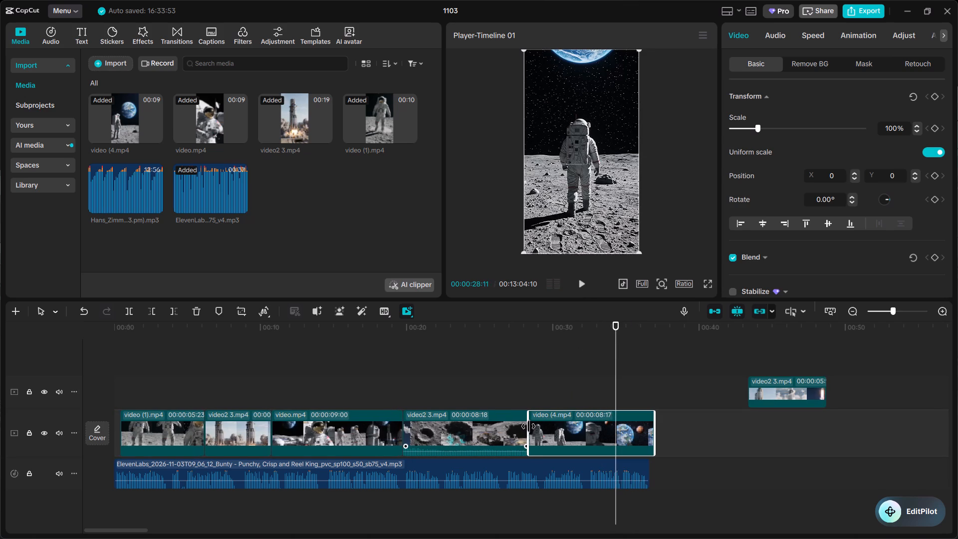
pyautogui.moveTo(528, 426); pyautogui.dragTo(534, 426)
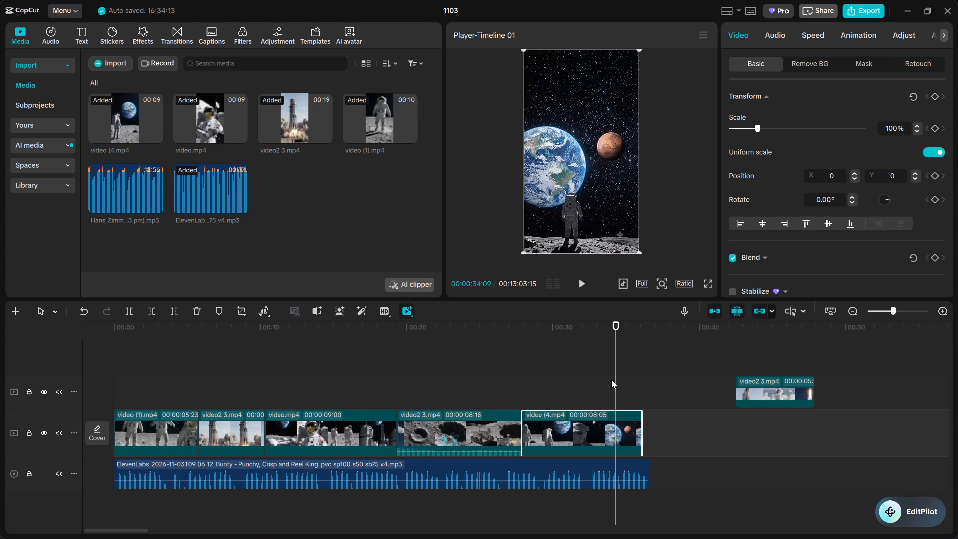
# Replay the ending from 00:00:24:07, and delete the spare video2 3.mp4 clip left above the main track past the voice-over.
pyautogui.moveTo(613, 377); pyautogui.dragTo(462, 409)
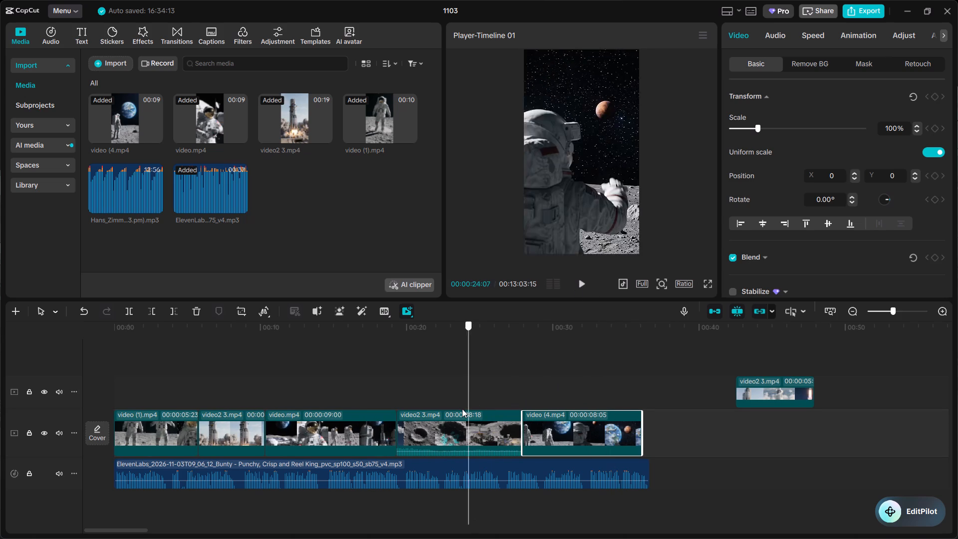
pyautogui.click(579, 288)
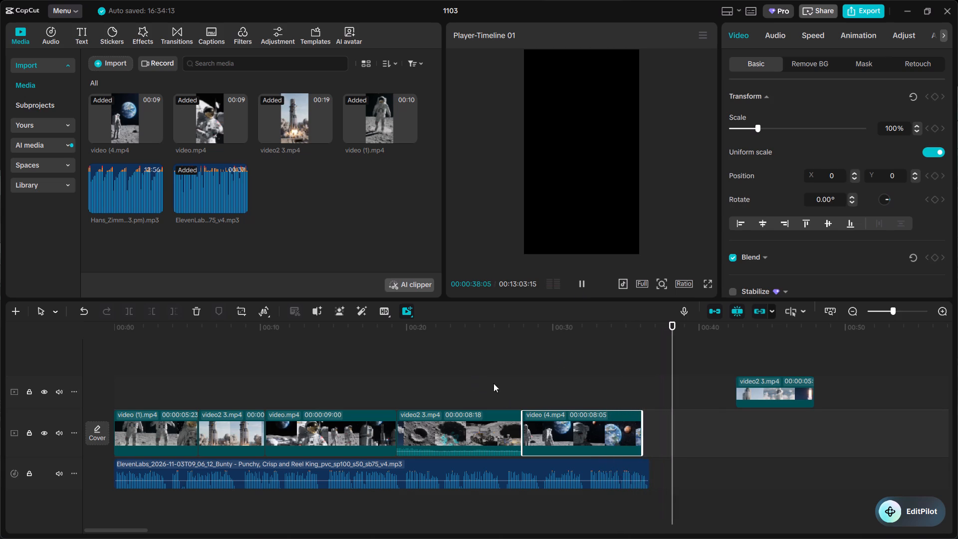
pyautogui.click(764, 398)
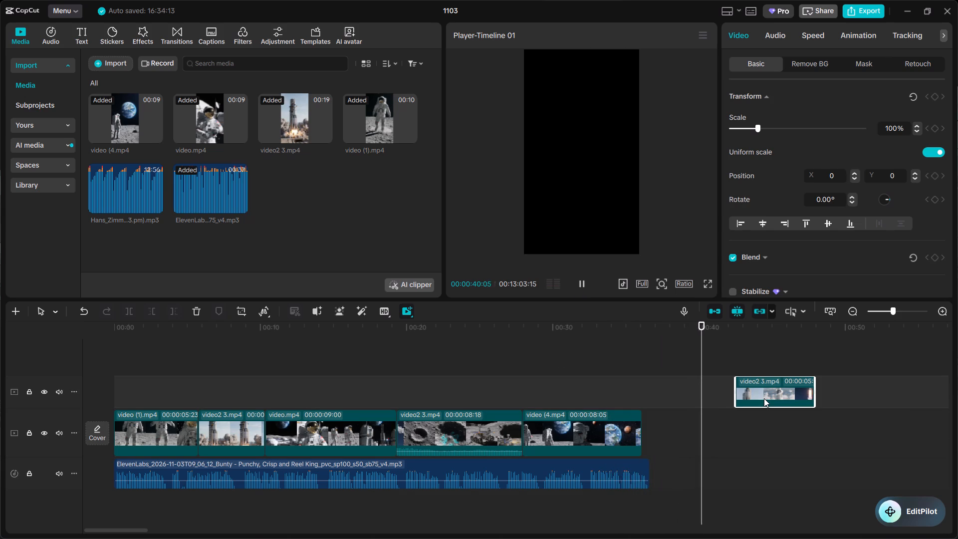
pyautogui.rightClick(768, 396)
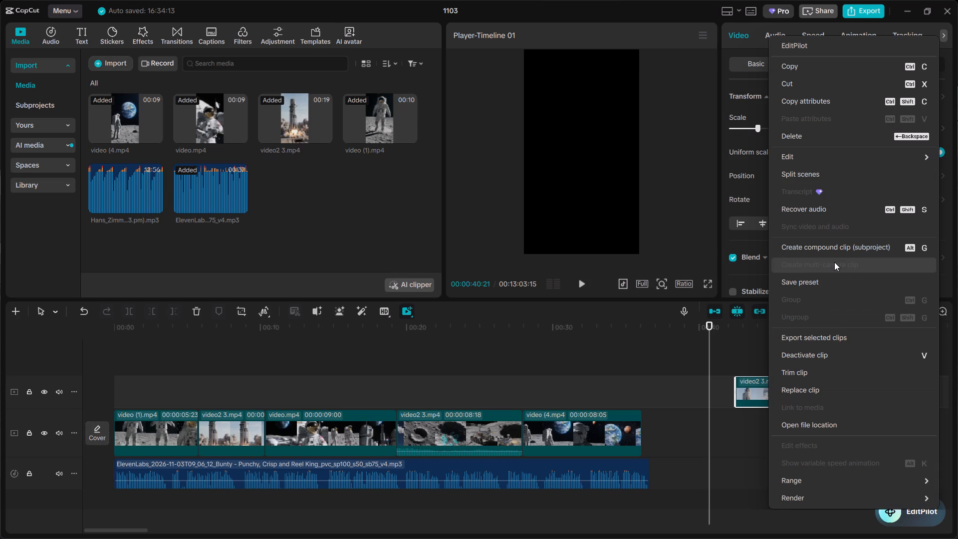
pyautogui.click(741, 386)
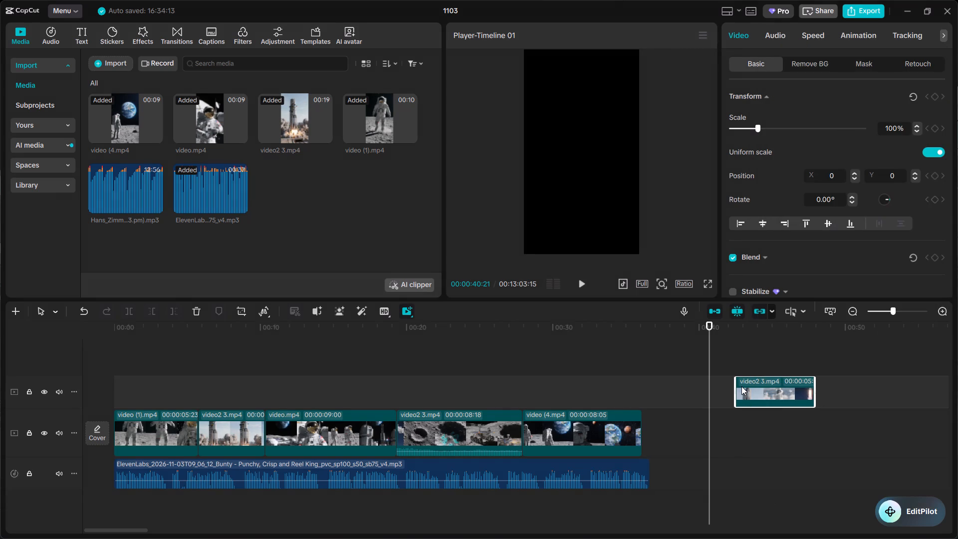
pyautogui.press('BackSpace')
# Play from the start, trim about half a second off the end of the rocket-launch video2 3.mp4 clip, and replay from 00:00:05:23.
pyautogui.moveTo(708, 414); pyautogui.dragTo(294, 538)
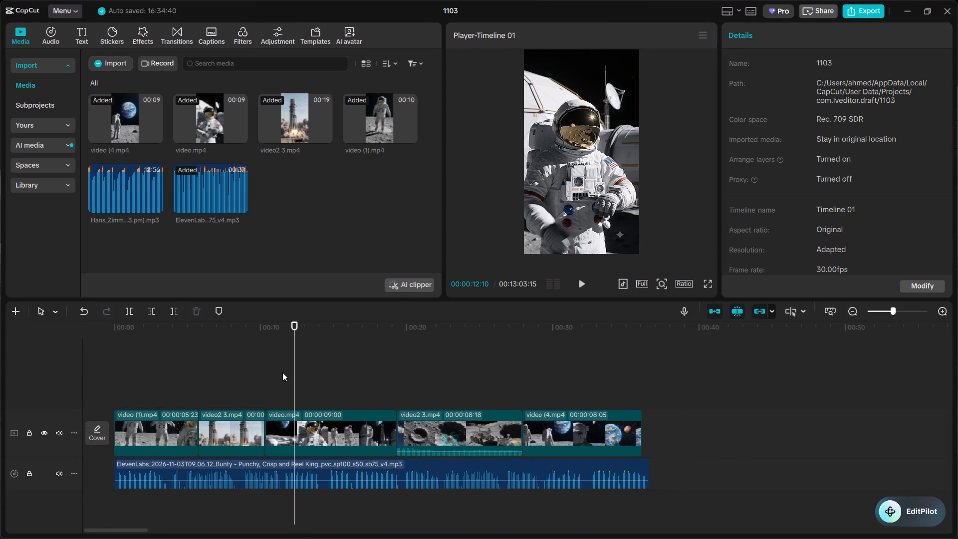
pyautogui.click(298, 366)
pyautogui.moveTo(298, 366); pyautogui.dragTo(49, 508)
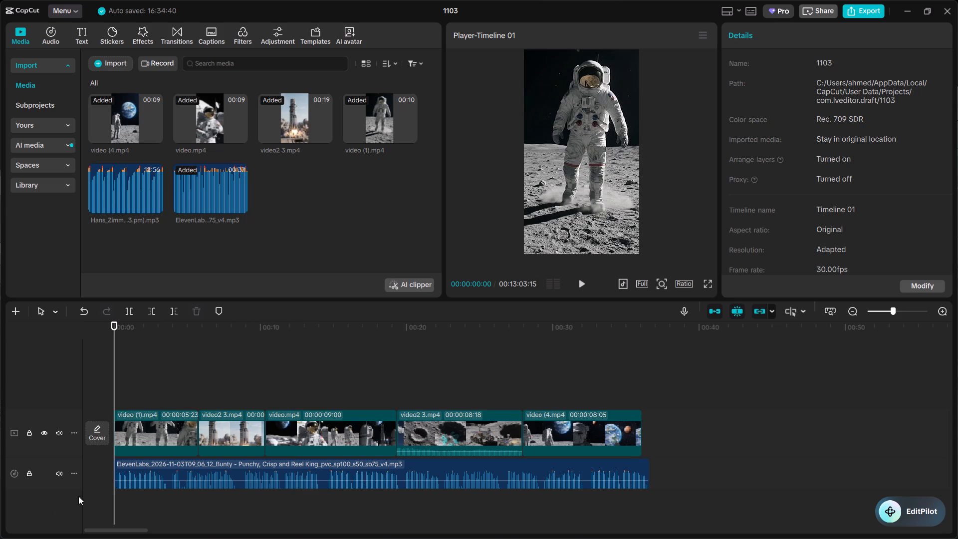
pyautogui.click(580, 281)
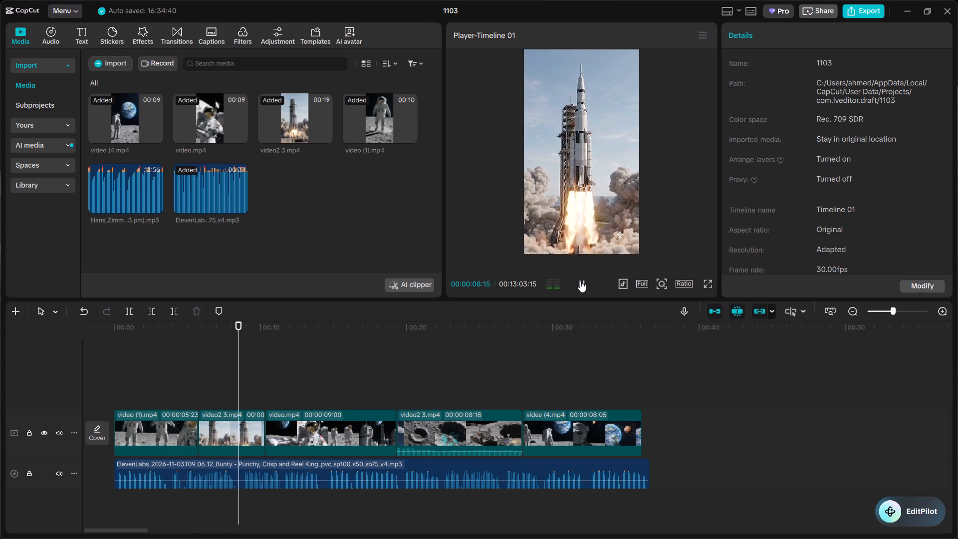
pyautogui.moveTo(580, 281); pyautogui.dragTo(246, 390)
pyautogui.click(249, 440)
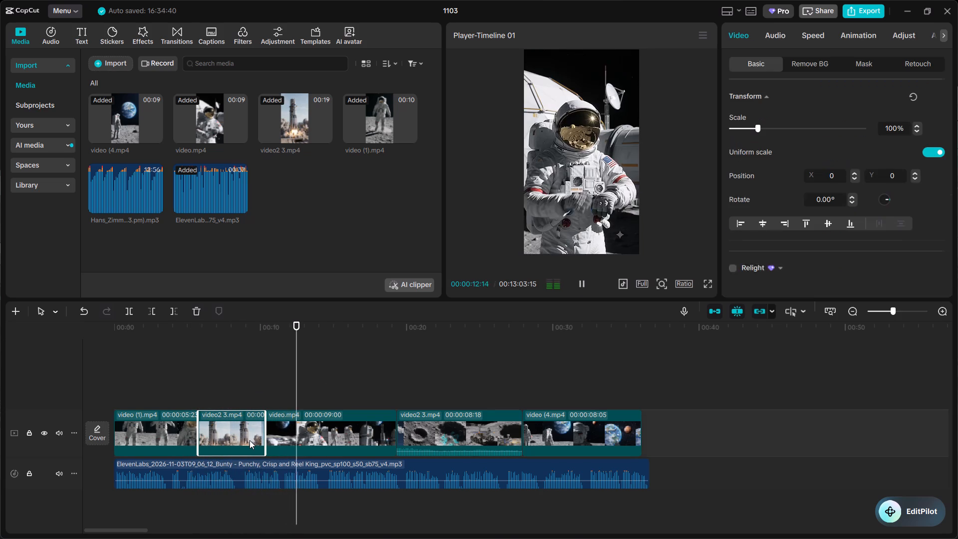
pyautogui.moveTo(264, 426); pyautogui.dragTo(257, 426)
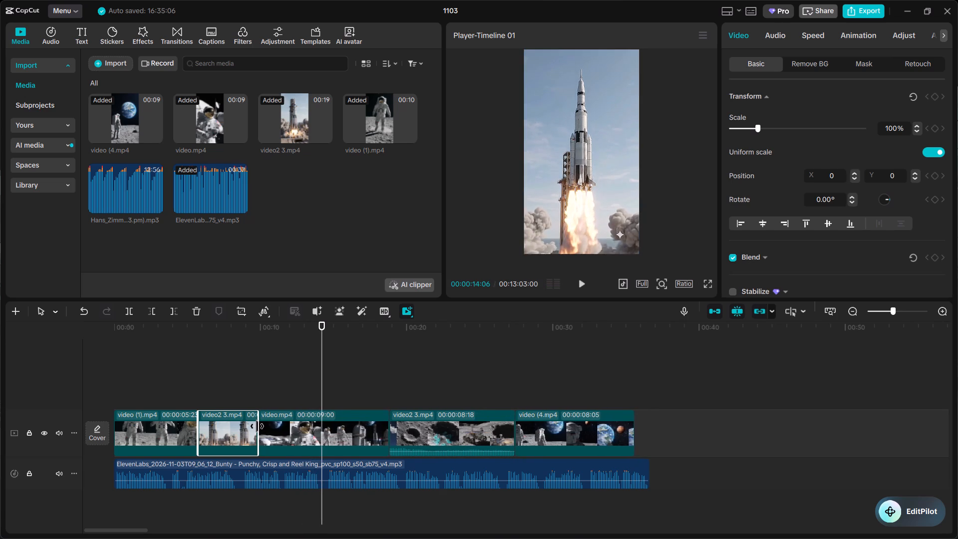
pyautogui.moveTo(321, 372); pyautogui.dragTo(199, 405)
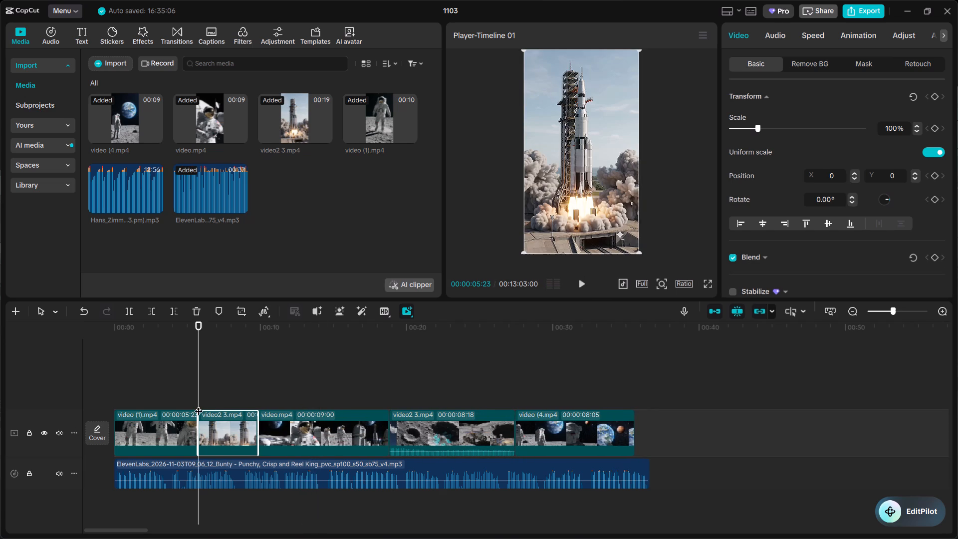
pyautogui.click(584, 275)
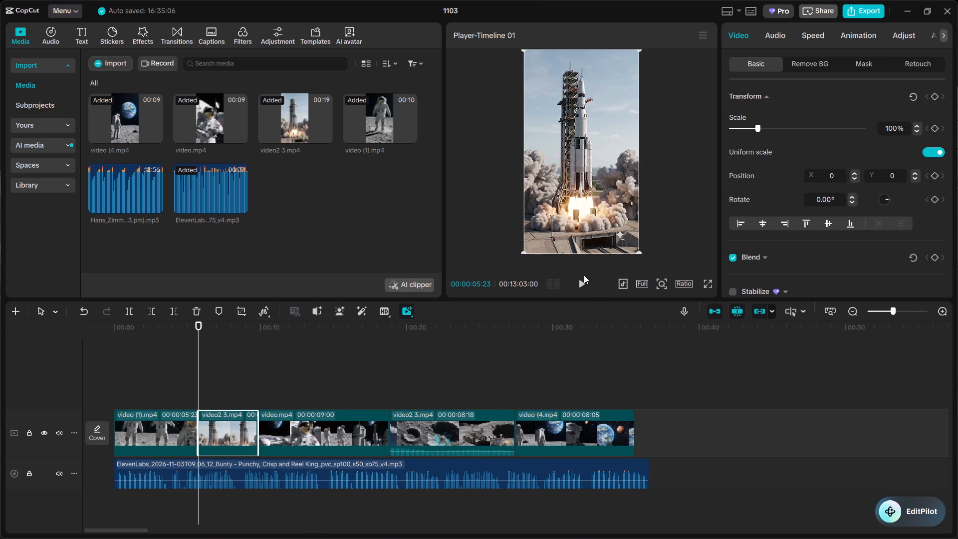
pyautogui.click(579, 280)
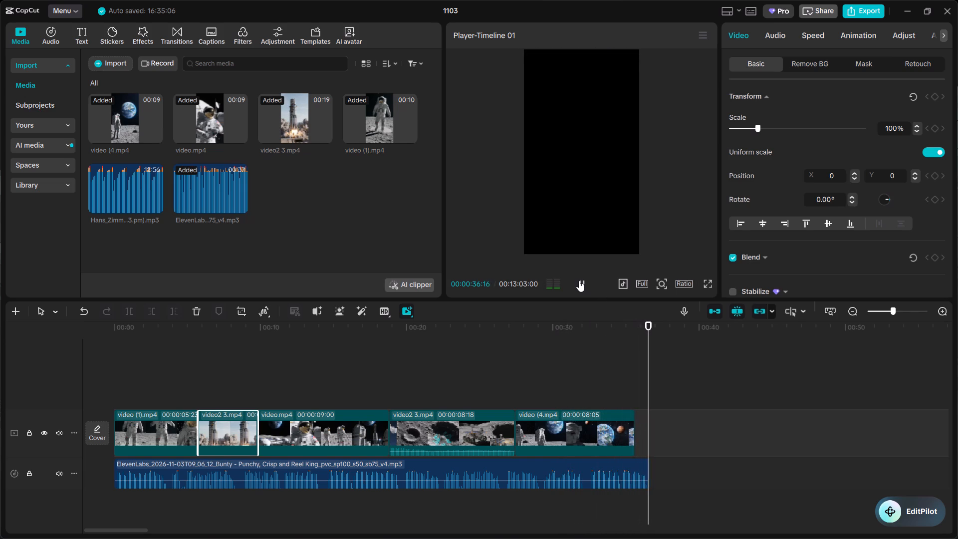
pyautogui.click(714, 359)
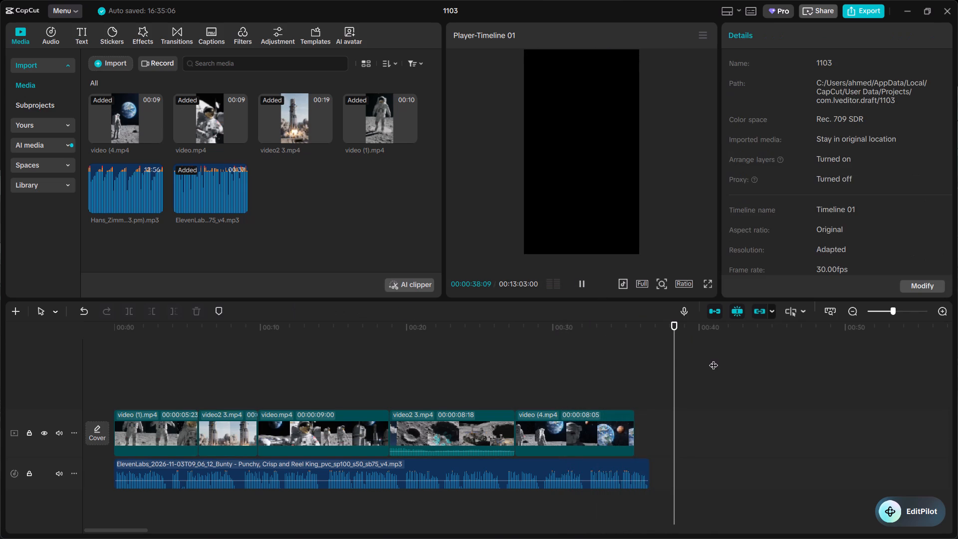
# Import the Blue_Futuristic_Technology_Linktree_Background JPG from the Downloads folder into the project media.
pyautogui.click(35, 69)
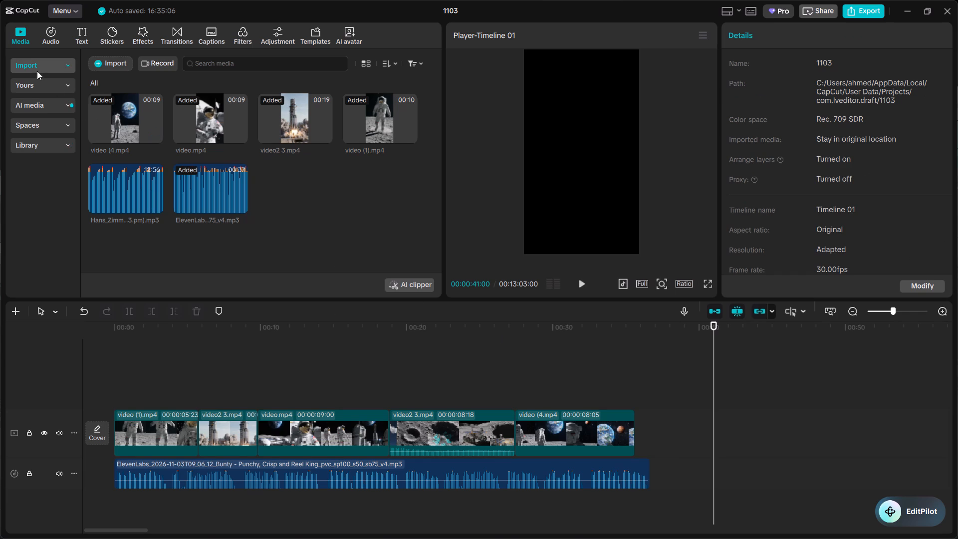
pyautogui.click(36, 70)
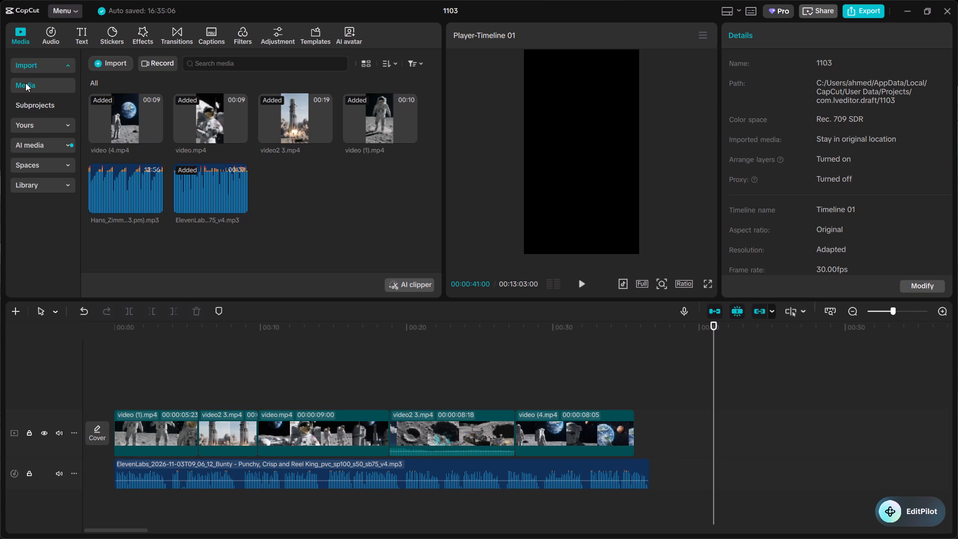
pyautogui.click(25, 83)
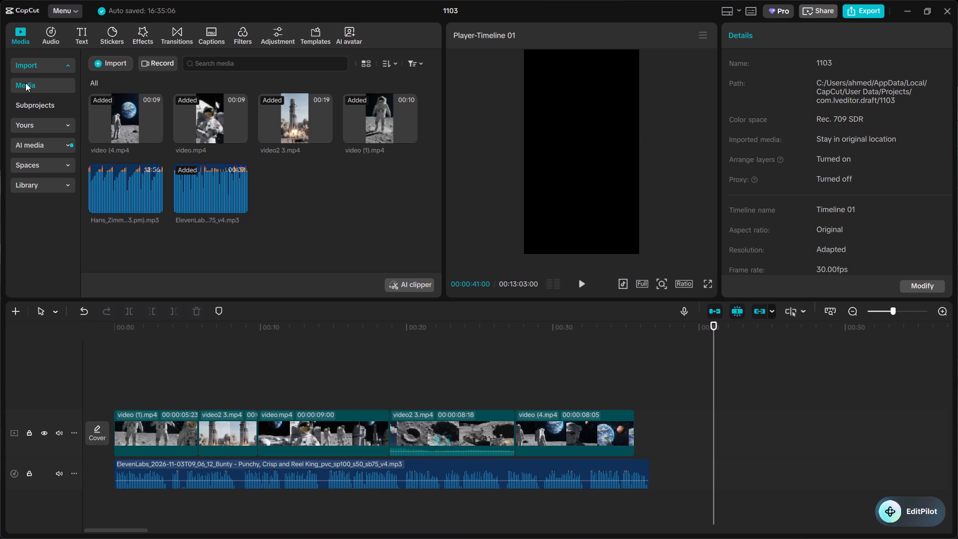
pyautogui.click(25, 83)
pyautogui.click(91, 60)
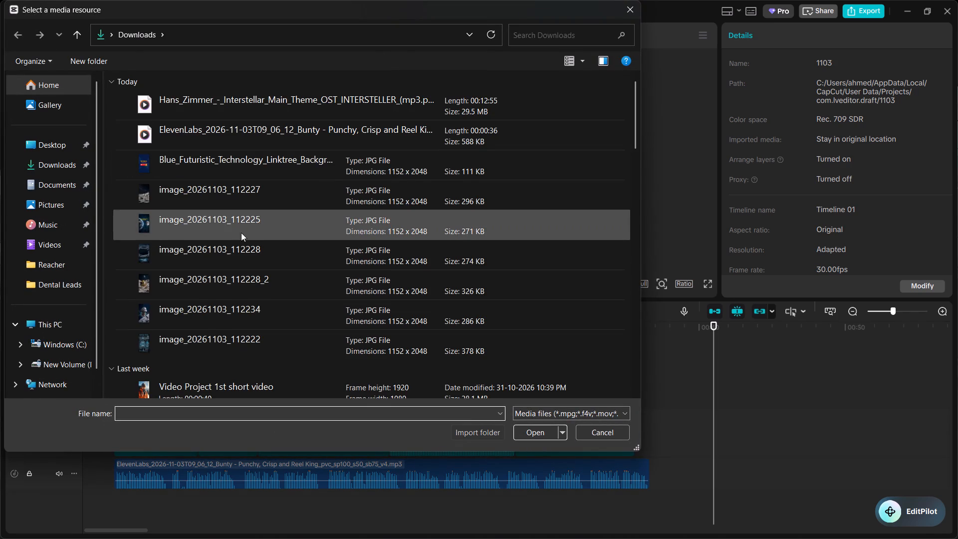
pyautogui.doubleClick(284, 172)
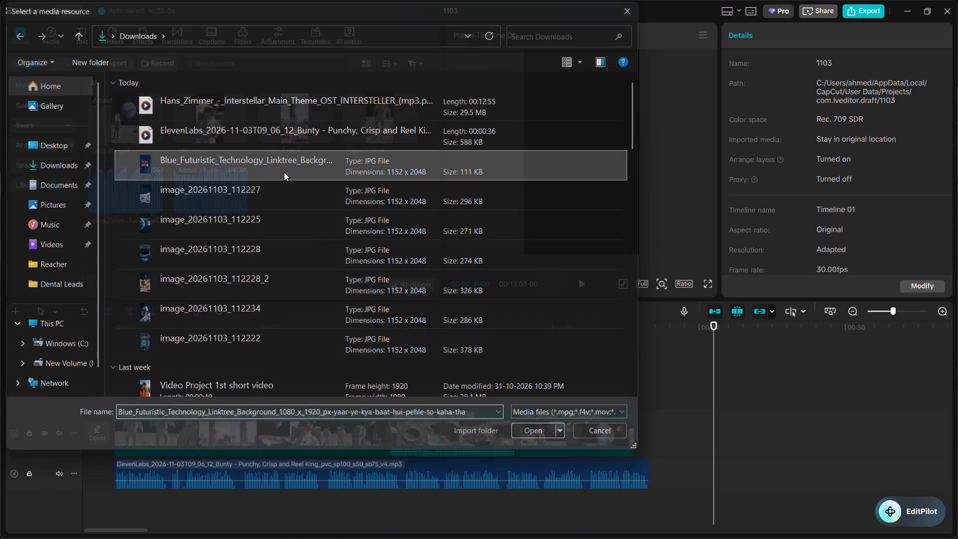
# Preview the imported subscribe image and place it on the main track directly after the final video (4.mp4 clip.
pyautogui.click(303, 189)
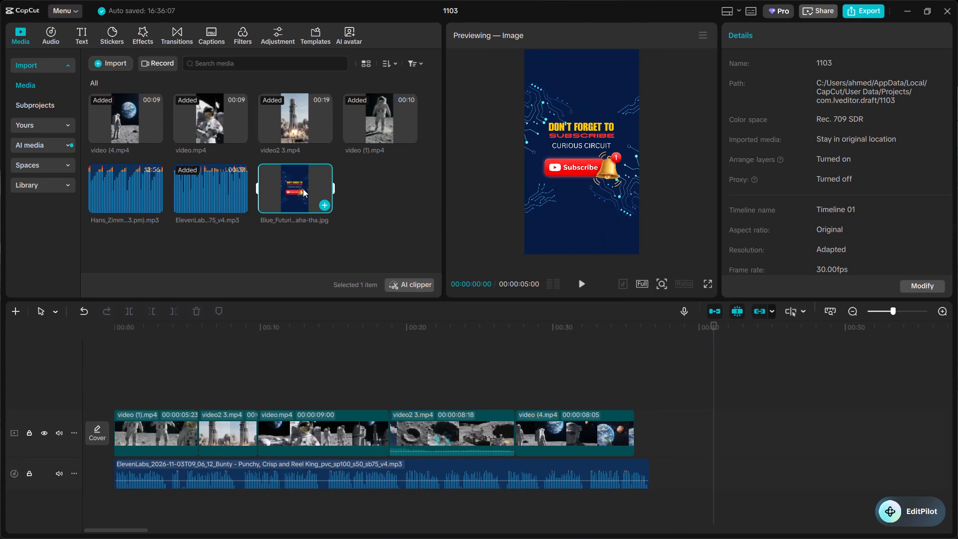
pyautogui.click(303, 189)
pyautogui.moveTo(303, 189); pyautogui.dragTo(599, 416)
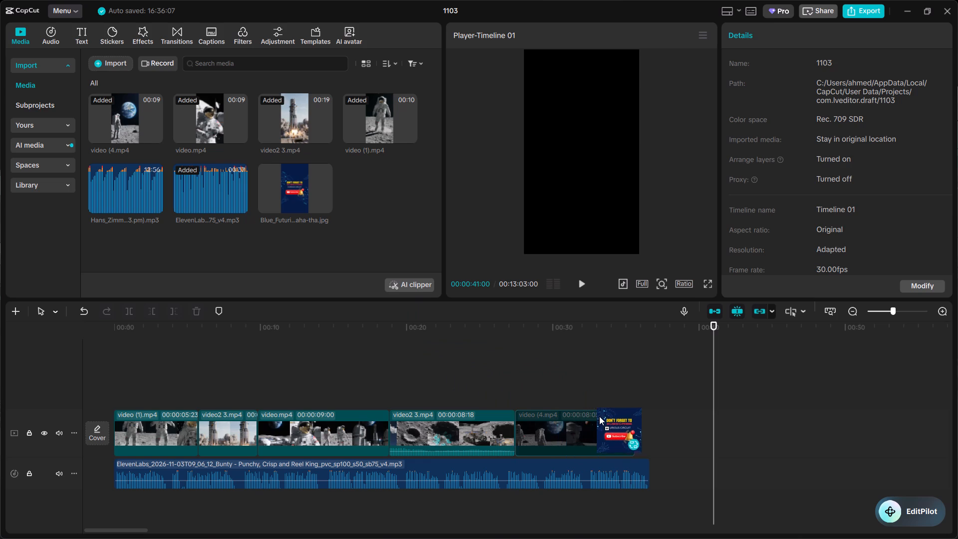
pyautogui.moveTo(599, 416); pyautogui.dragTo(646, 428)
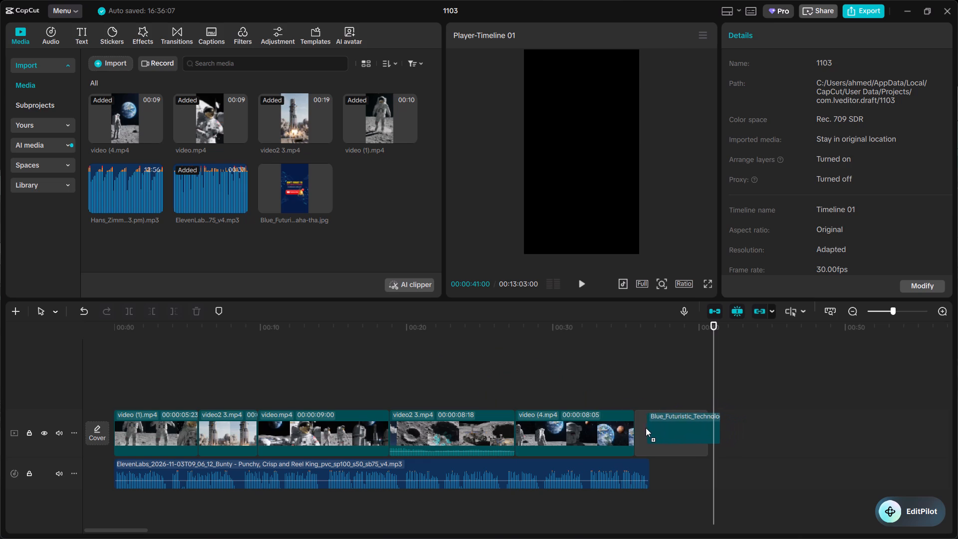
pyautogui.moveTo(646, 428); pyautogui.dragTo(635, 431)
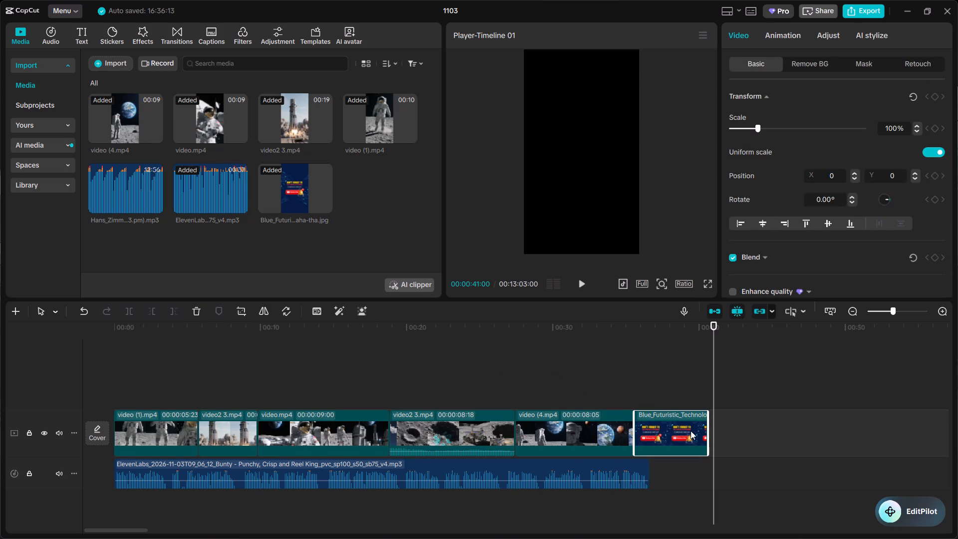
# Trim the end of the subscribe image to about 00:00:36:19, where the voice-over ends, and replay the ending from about 00:00:33.
pyautogui.moveTo(709, 428); pyautogui.dragTo(697, 430)
pyautogui.moveTo(697, 430); pyautogui.dragTo(649, 448)
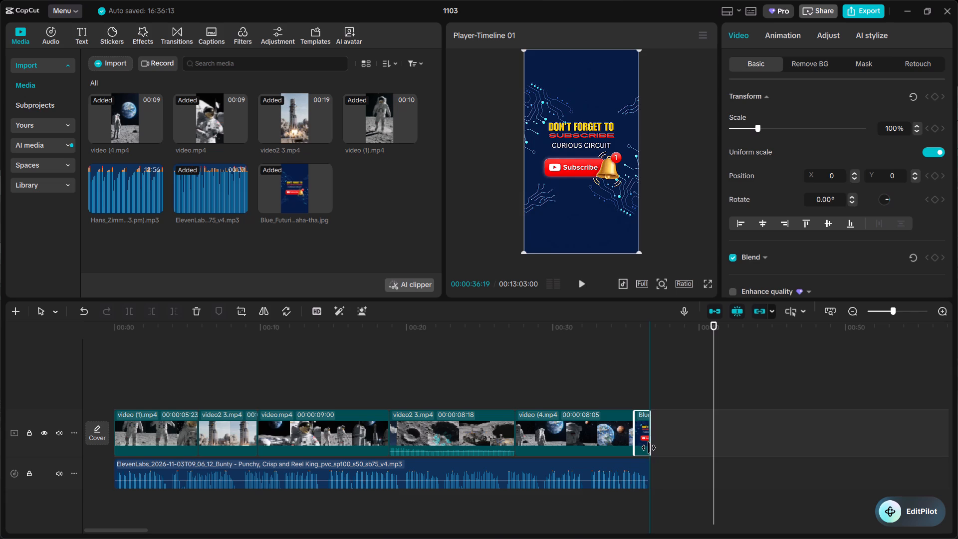
pyautogui.moveTo(649, 448); pyautogui.dragTo(647, 448)
pyautogui.moveTo(715, 375); pyautogui.dragTo(598, 418)
pyautogui.click(583, 289)
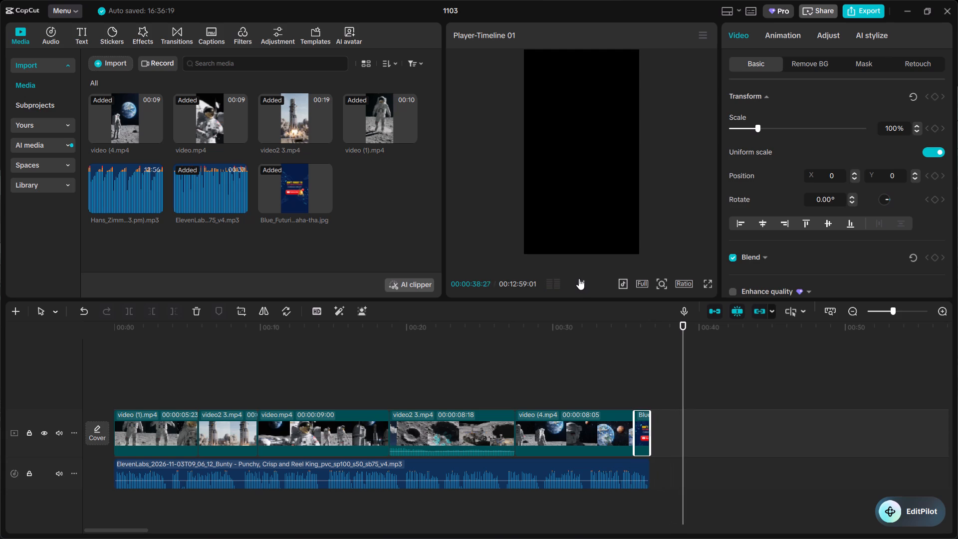
pyautogui.click(579, 278)
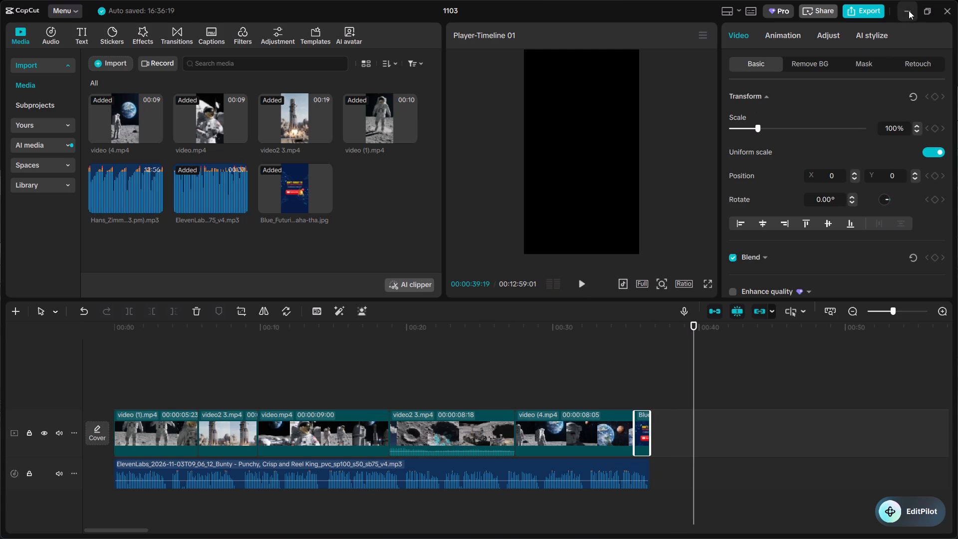
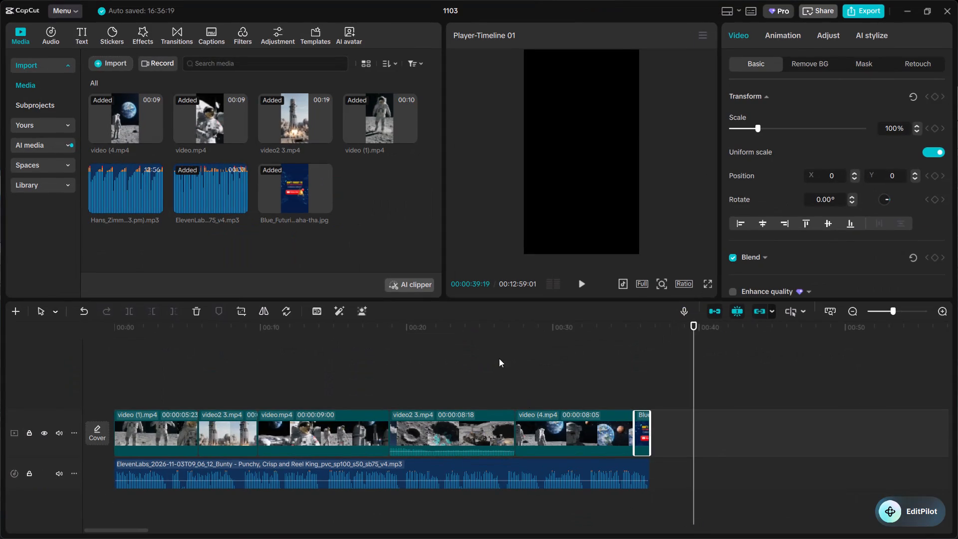
# Play the timeline from the start and check the cut from video.mp4 into the lunar-crater clip around 00:00:18:25.
pyautogui.click(583, 282)
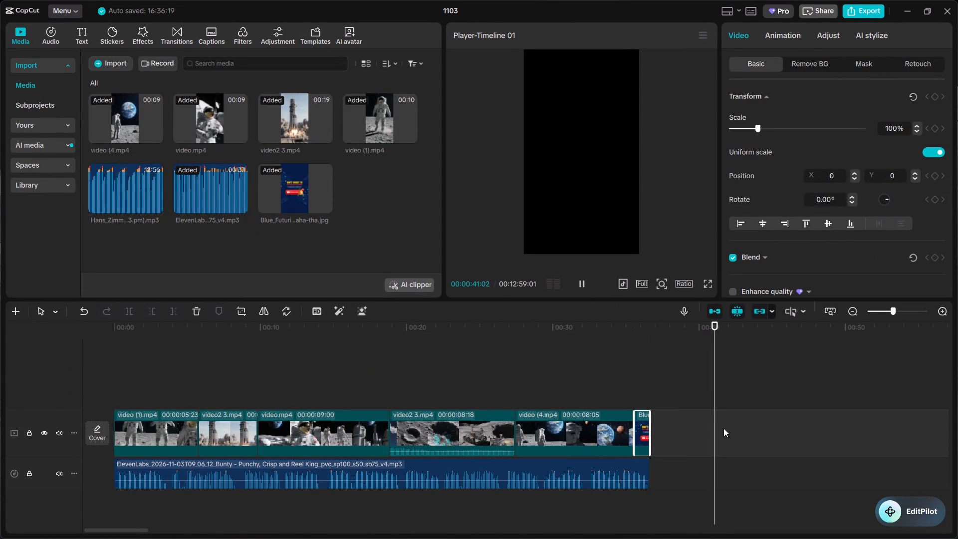
pyautogui.moveTo(725, 423); pyautogui.dragTo(320, 494)
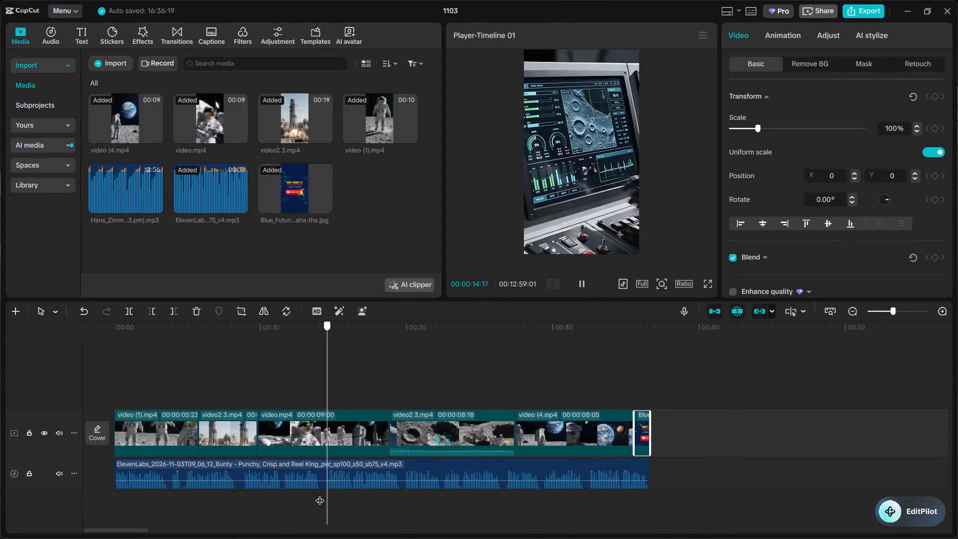
pyautogui.moveTo(320, 494); pyautogui.dragTo(141, 498)
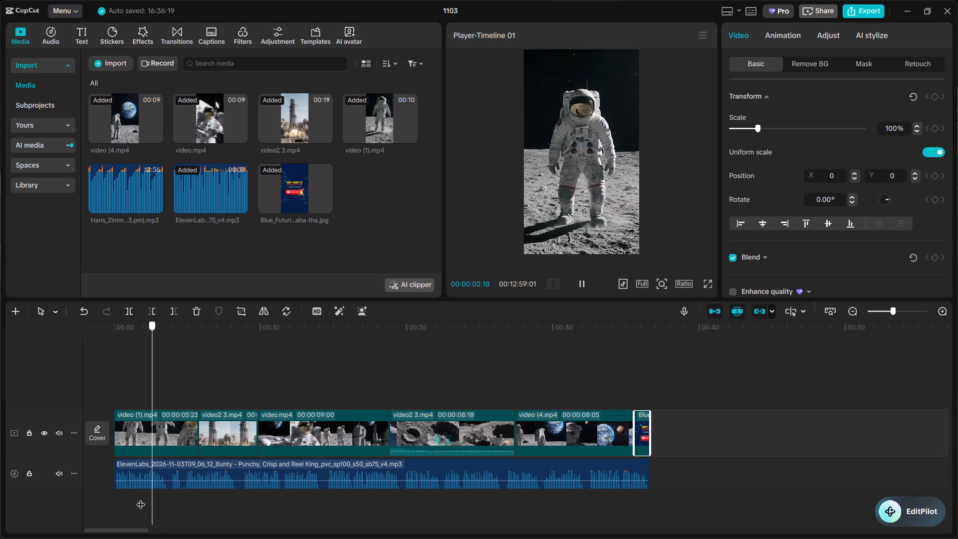
pyautogui.moveTo(141, 498); pyautogui.dragTo(93, 498)
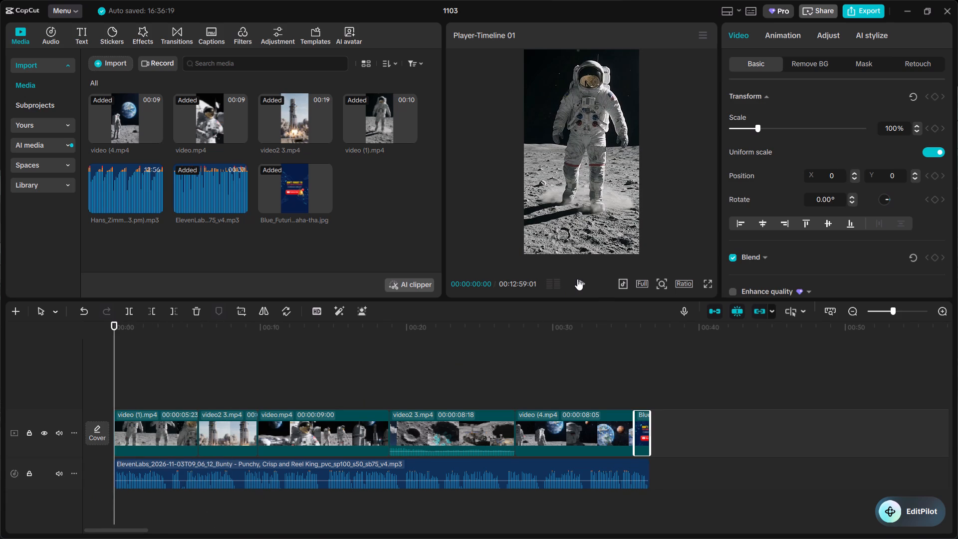
pyautogui.click(577, 279)
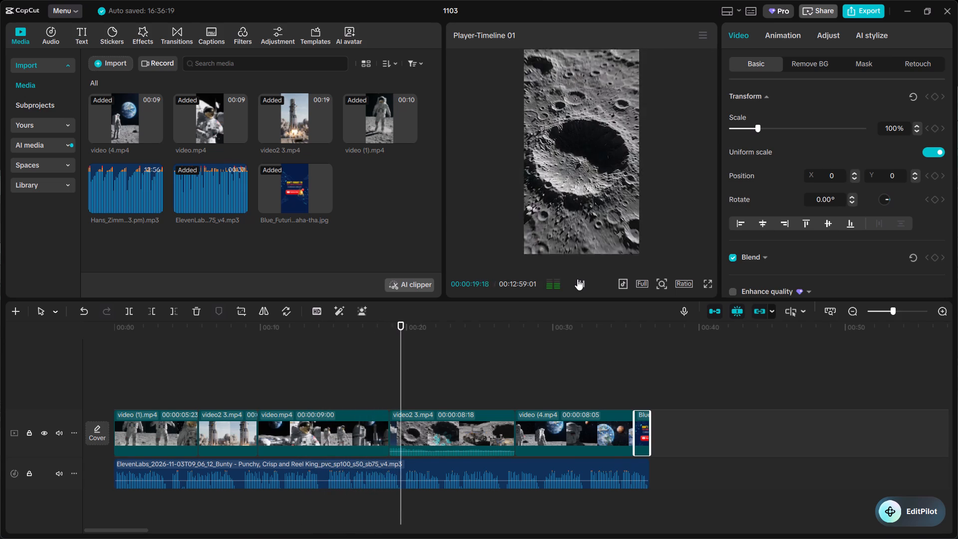
pyautogui.click(448, 388)
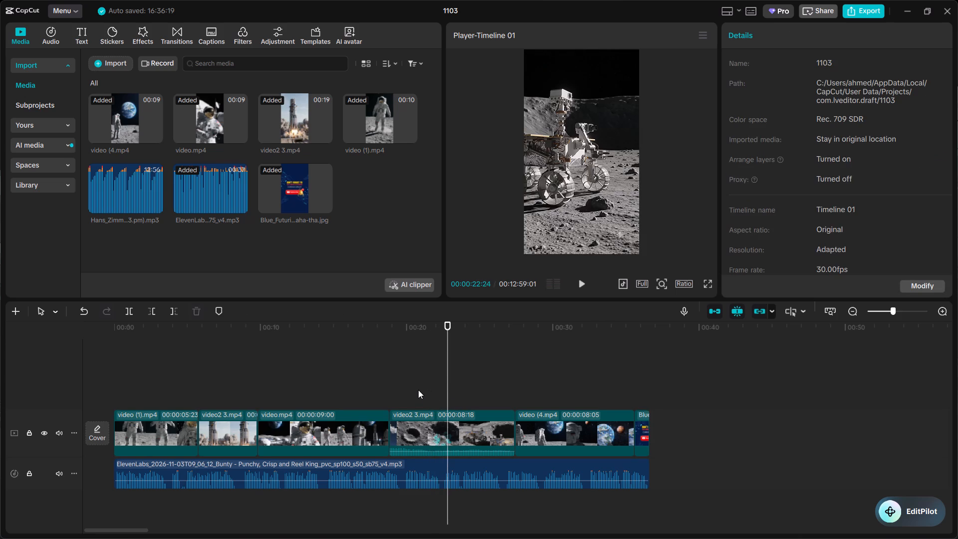
pyautogui.moveTo(445, 368); pyautogui.dragTo(420, 377)
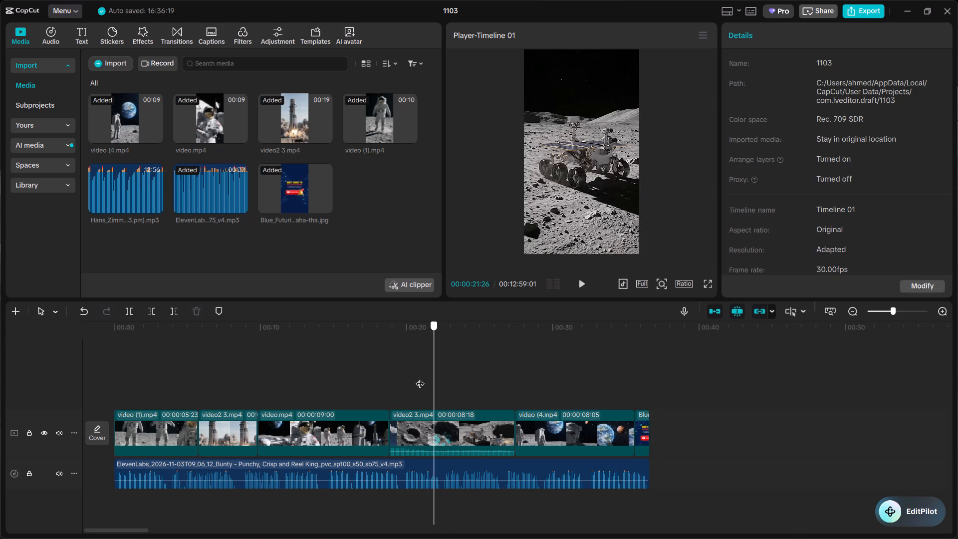
pyautogui.moveTo(420, 377); pyautogui.dragTo(400, 386)
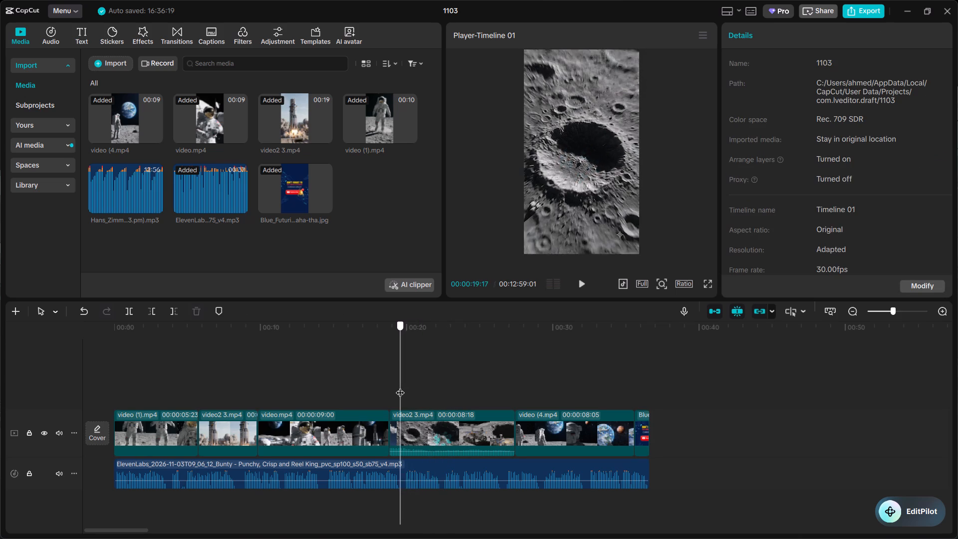
pyautogui.moveTo(400, 386); pyautogui.dragTo(392, 389)
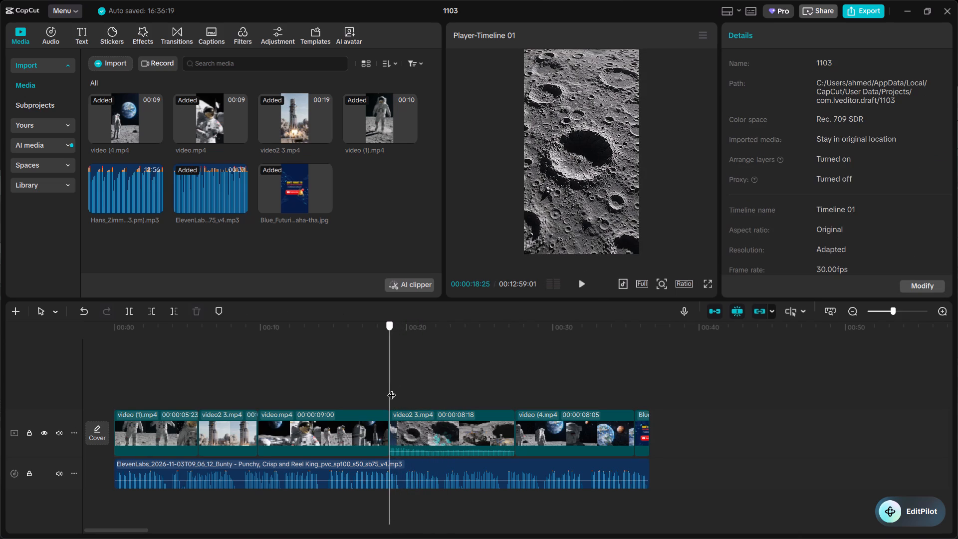
pyautogui.moveTo(392, 389); pyautogui.dragTo(388, 390)
pyautogui.moveTo(388, 390); pyautogui.dragTo(382, 391)
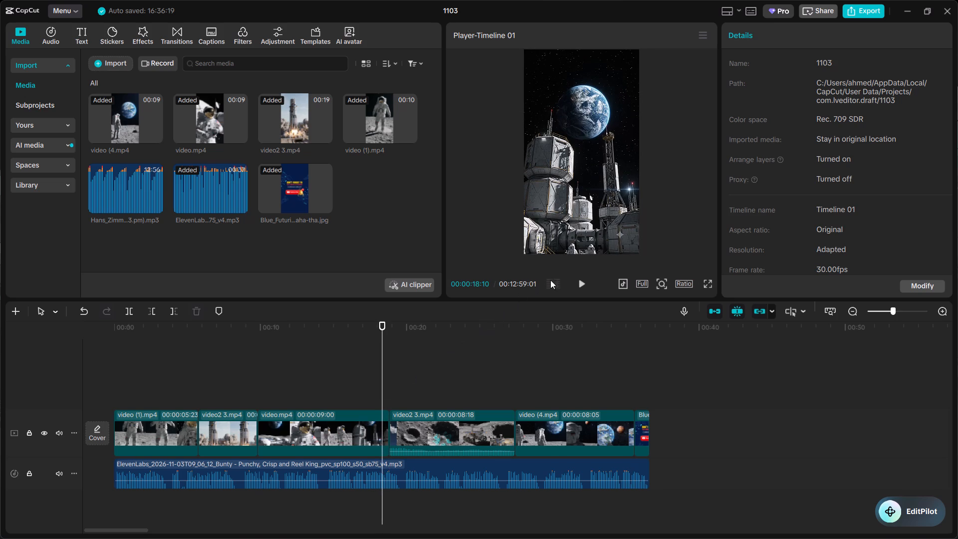
pyautogui.click(575, 279)
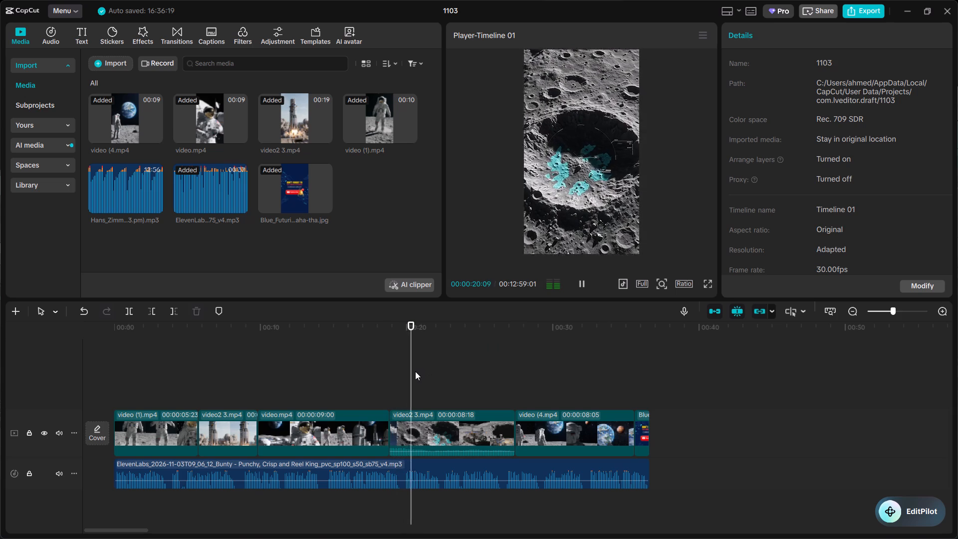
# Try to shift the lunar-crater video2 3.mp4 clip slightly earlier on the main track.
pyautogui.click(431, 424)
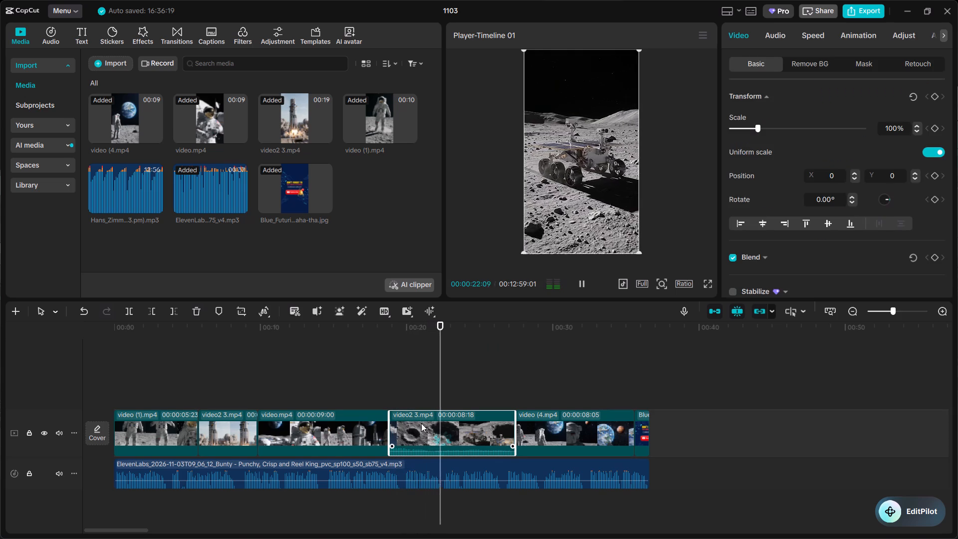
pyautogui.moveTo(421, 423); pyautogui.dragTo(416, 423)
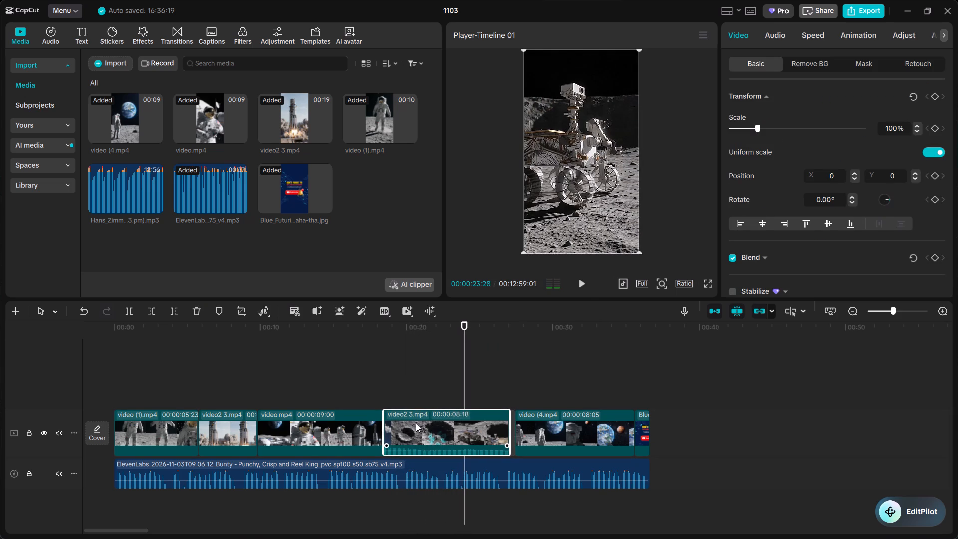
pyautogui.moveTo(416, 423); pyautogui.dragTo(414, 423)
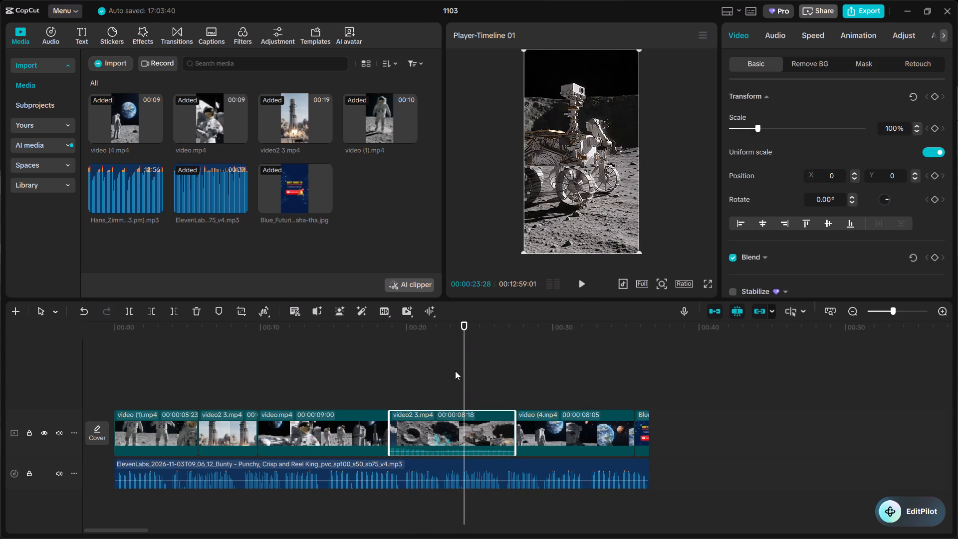
# Trim the end of video.mp4 to a duration of 00:00:08:27, replaying from about 00:00:16 before and after the cut.
pyautogui.moveTo(461, 368); pyautogui.dragTo(350, 393)
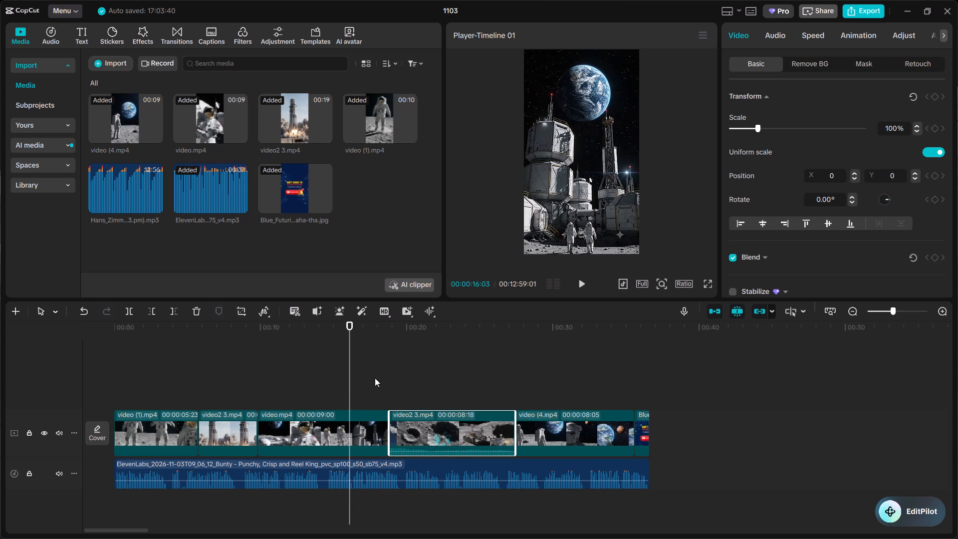
pyautogui.click(573, 284)
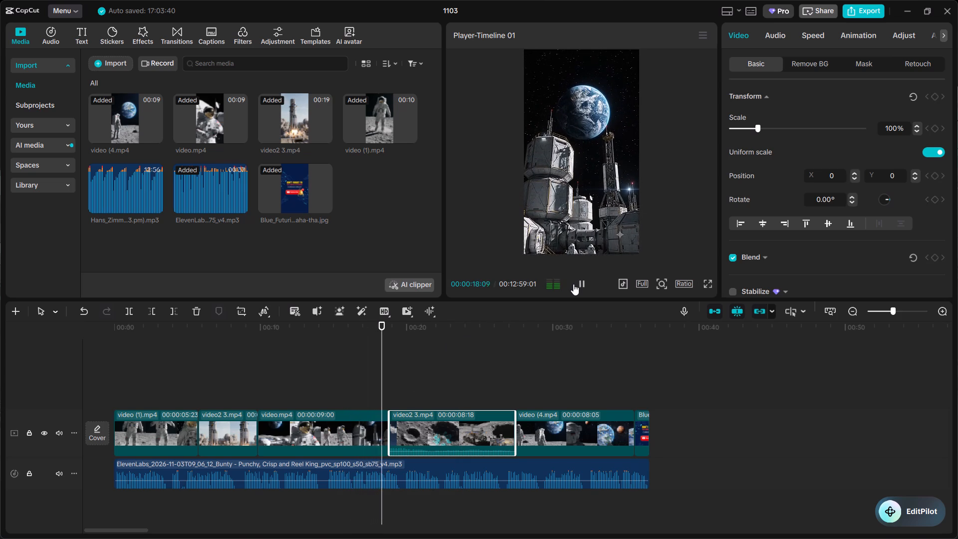
pyautogui.click(364, 425)
pyautogui.moveTo(449, 382); pyautogui.dragTo(444, 382)
pyautogui.moveTo(444, 382); pyautogui.dragTo(356, 404)
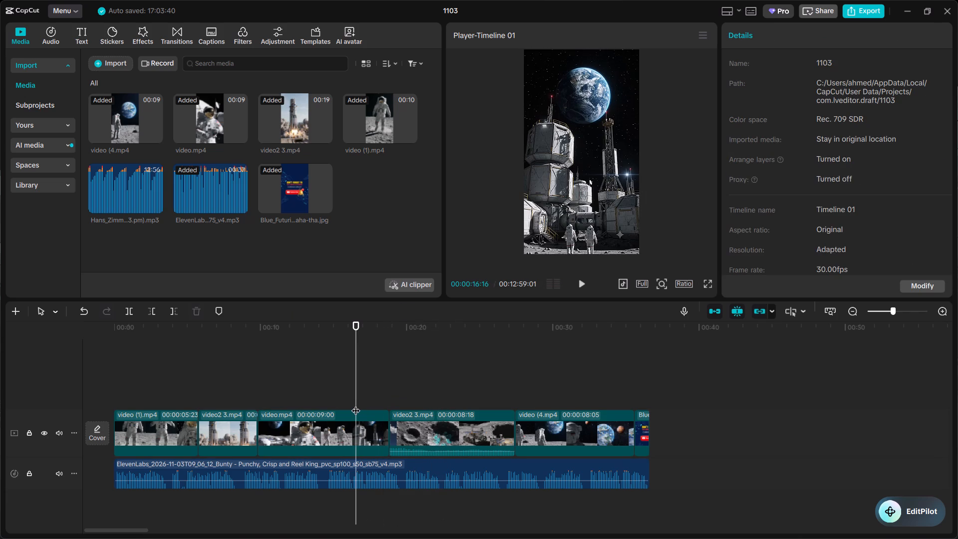
pyautogui.click(583, 288)
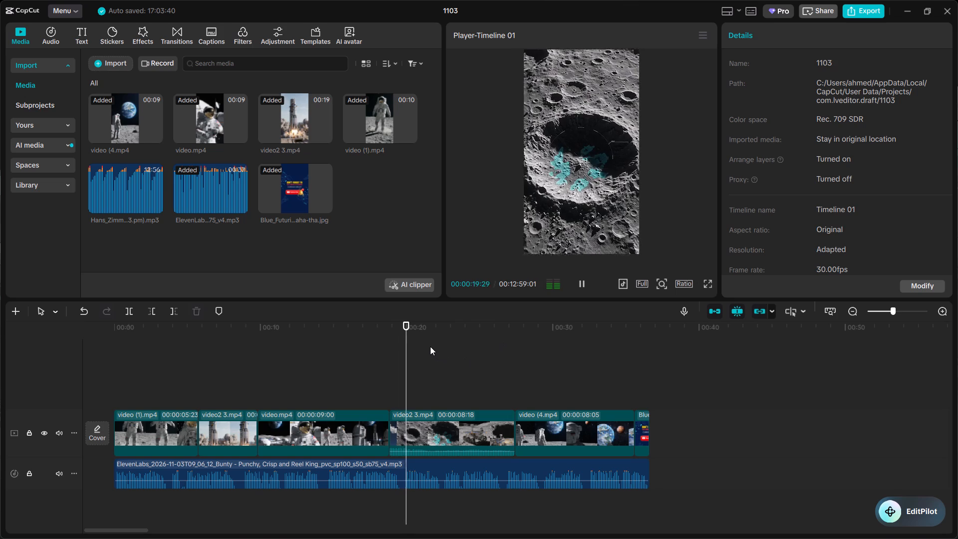
pyautogui.press('space')
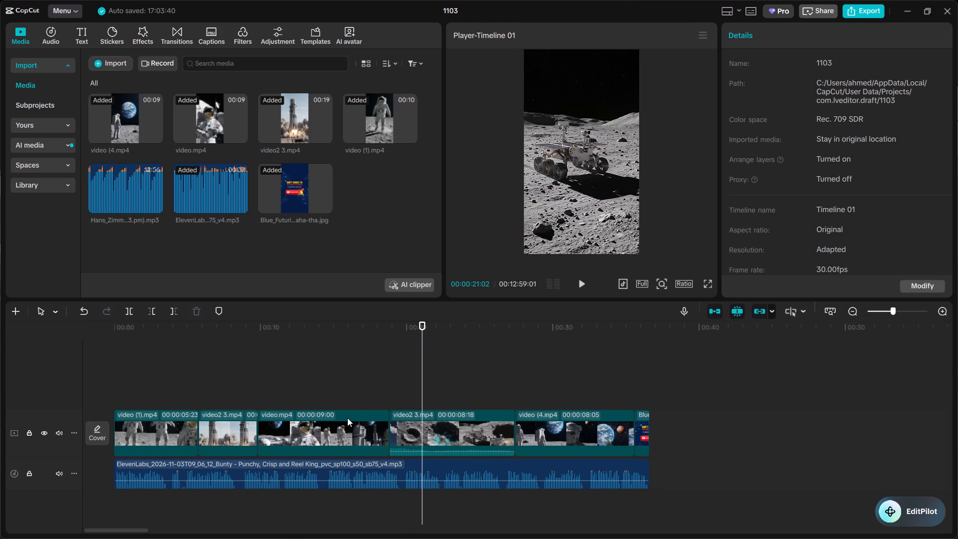
pyautogui.click(347, 418)
pyautogui.moveTo(390, 427); pyautogui.dragTo(385, 427)
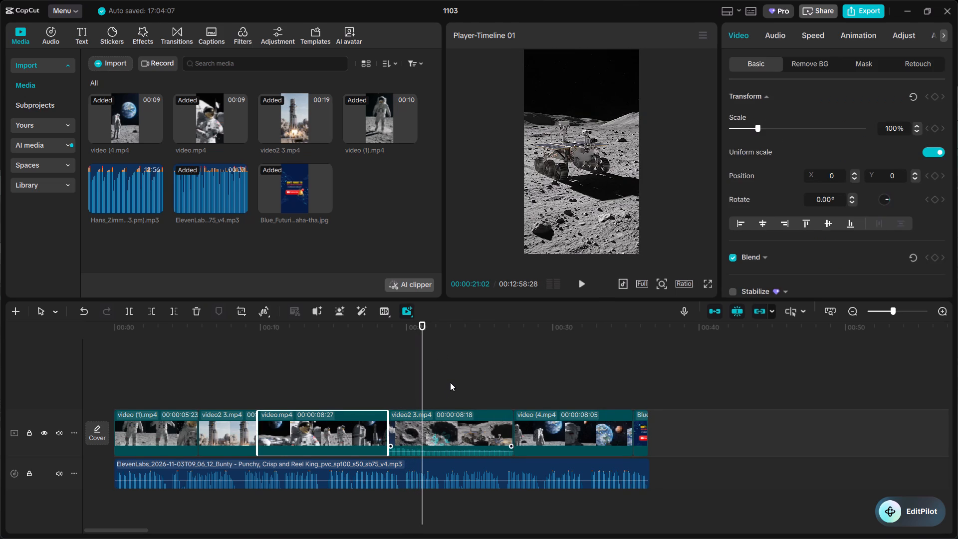
pyautogui.moveTo(423, 384); pyautogui.dragTo(383, 397)
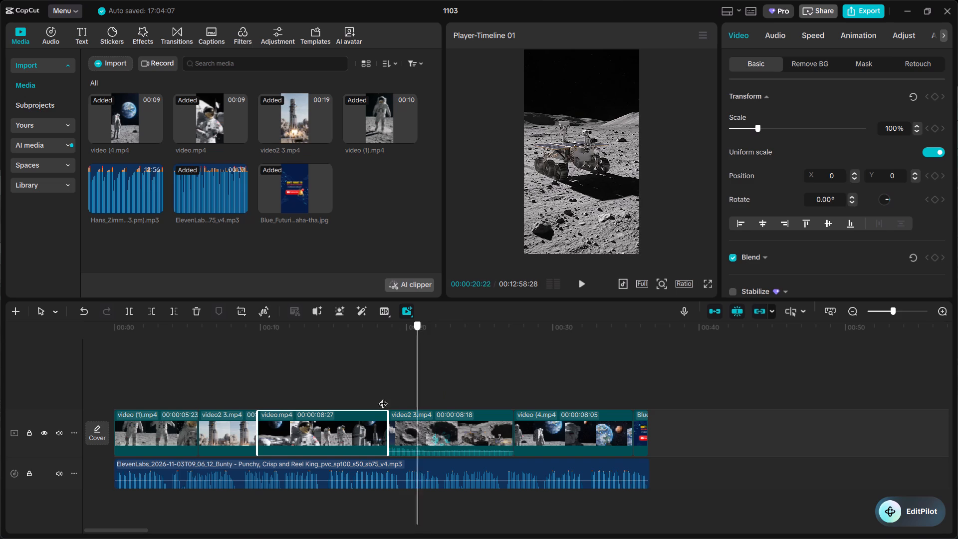
pyautogui.moveTo(383, 397); pyautogui.dragTo(353, 406)
pyautogui.click(575, 283)
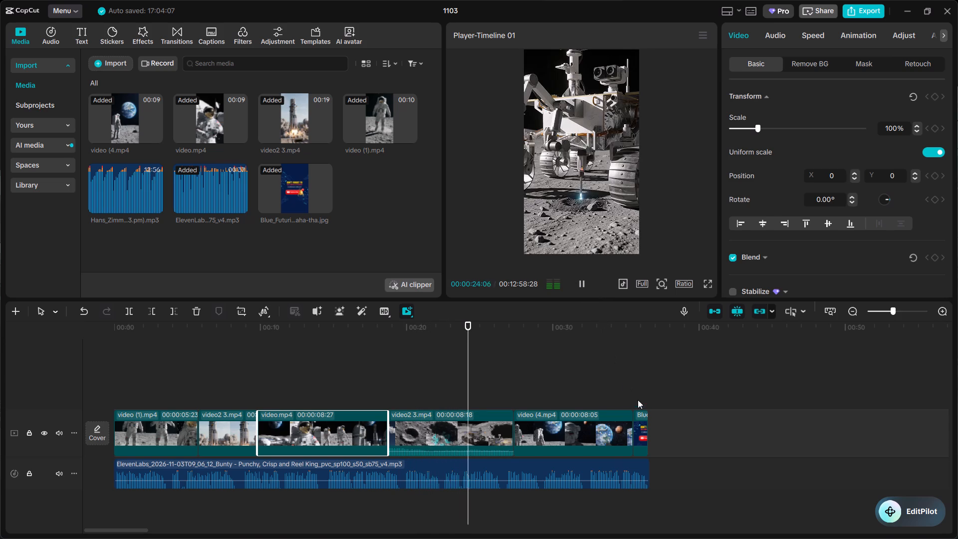
pyautogui.click(642, 420)
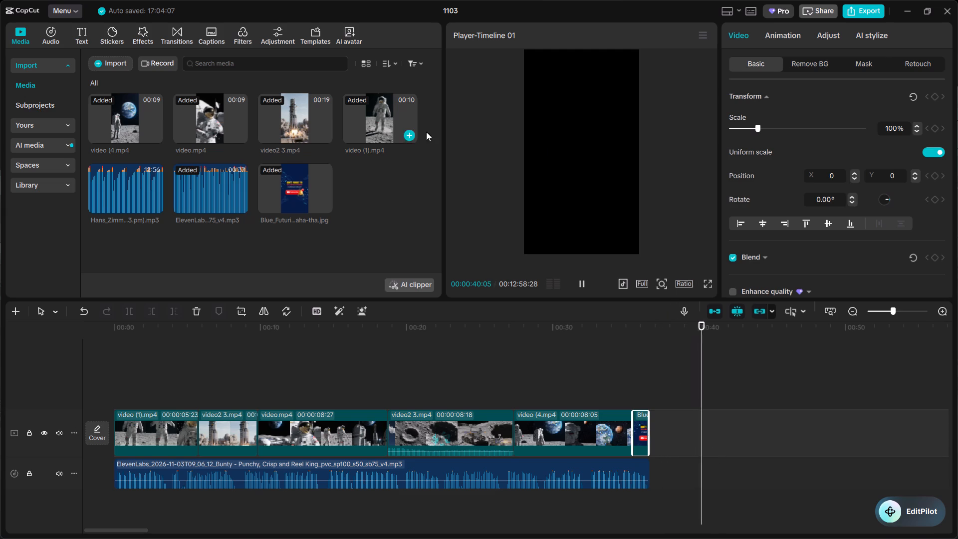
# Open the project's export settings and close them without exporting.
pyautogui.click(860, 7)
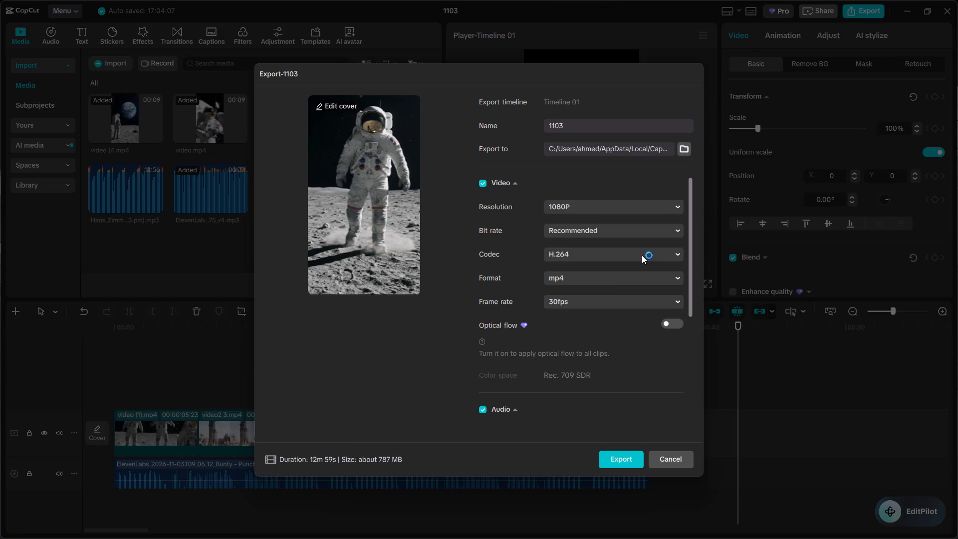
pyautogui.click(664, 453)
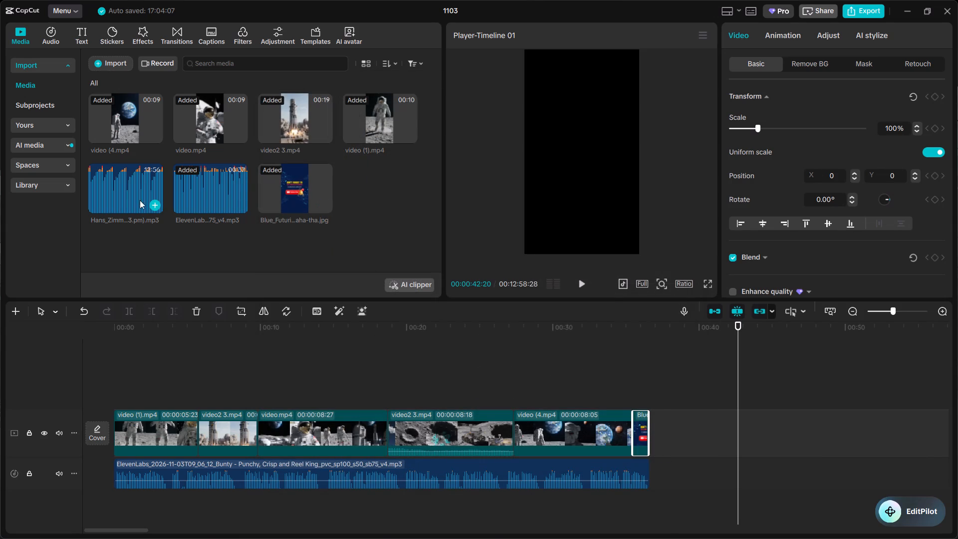
# Preview the Hans Zimmer Interstellar theme and place it on its own audio track from the start of the timeline.
pyautogui.click(120, 199)
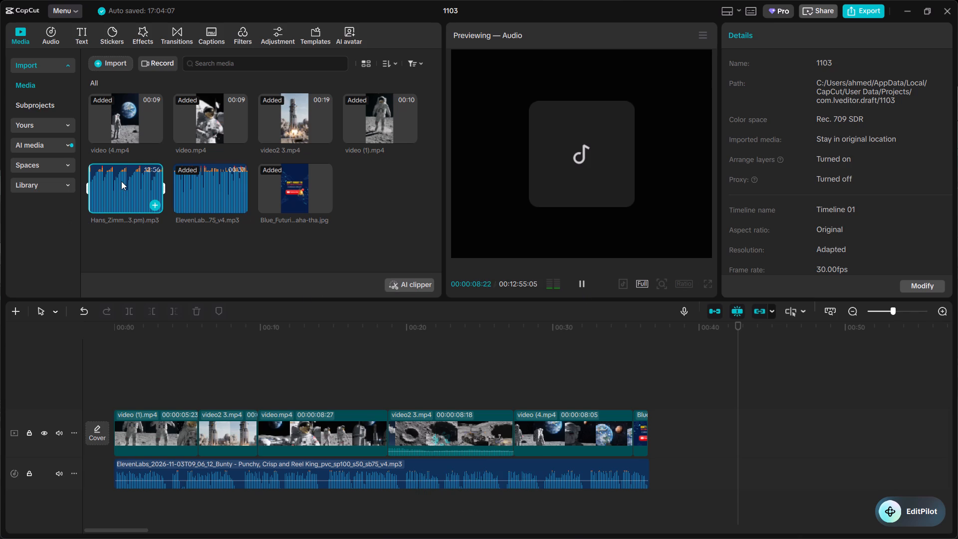
pyautogui.moveTo(121, 180); pyautogui.dragTo(179, 304)
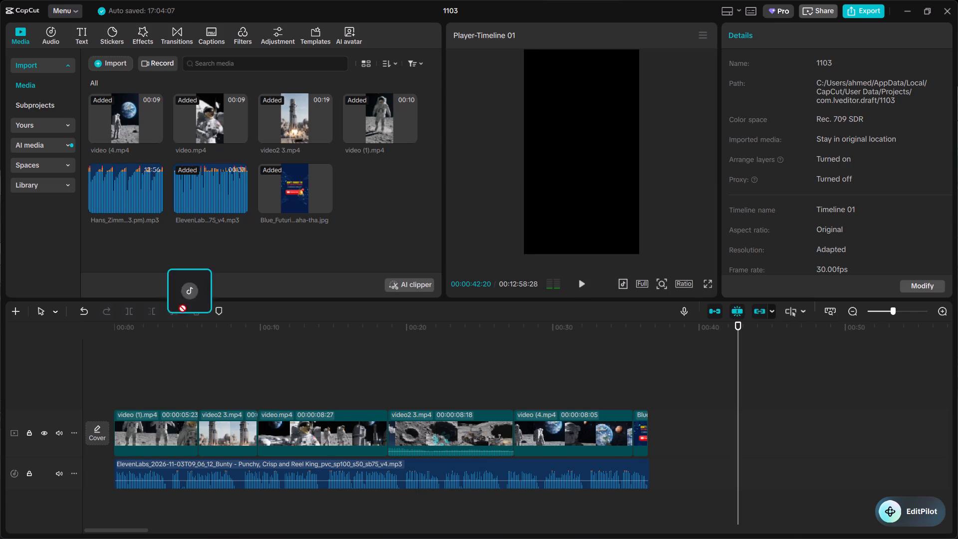
pyautogui.moveTo(179, 304); pyautogui.dragTo(111, 402)
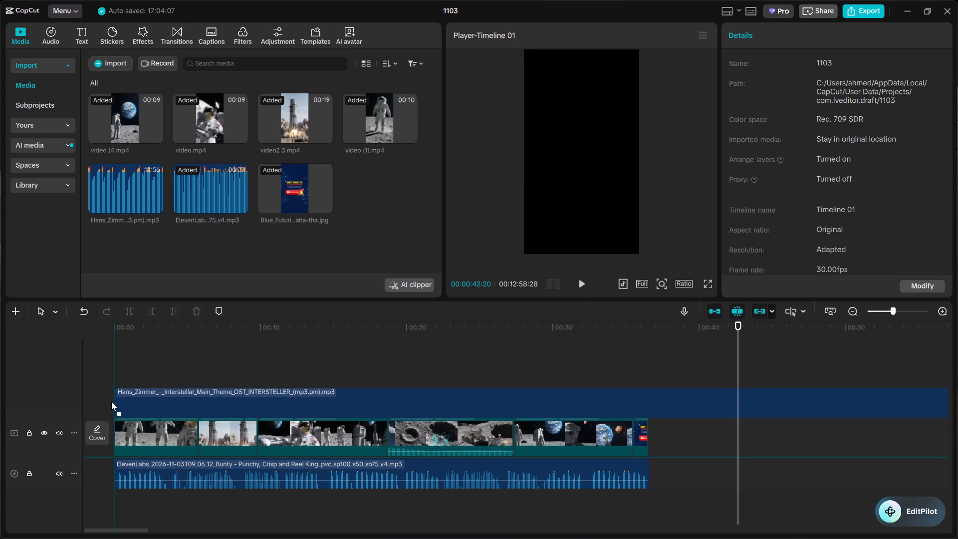
pyautogui.moveTo(111, 402); pyautogui.dragTo(110, 397)
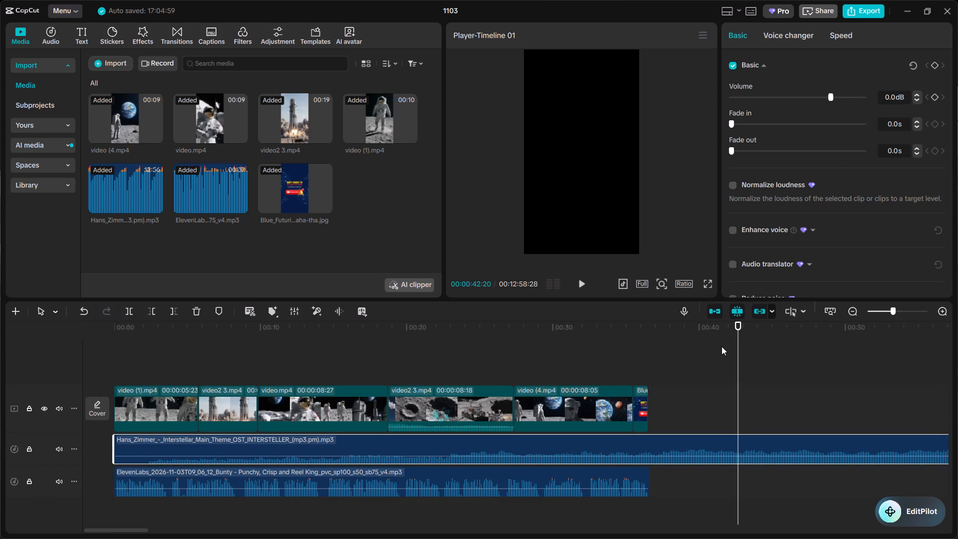
# Play the timeline from the start to check the music against the voice-over, and replay it from 00:00:02:17.
pyautogui.moveTo(734, 347); pyautogui.dragTo(83, 538)
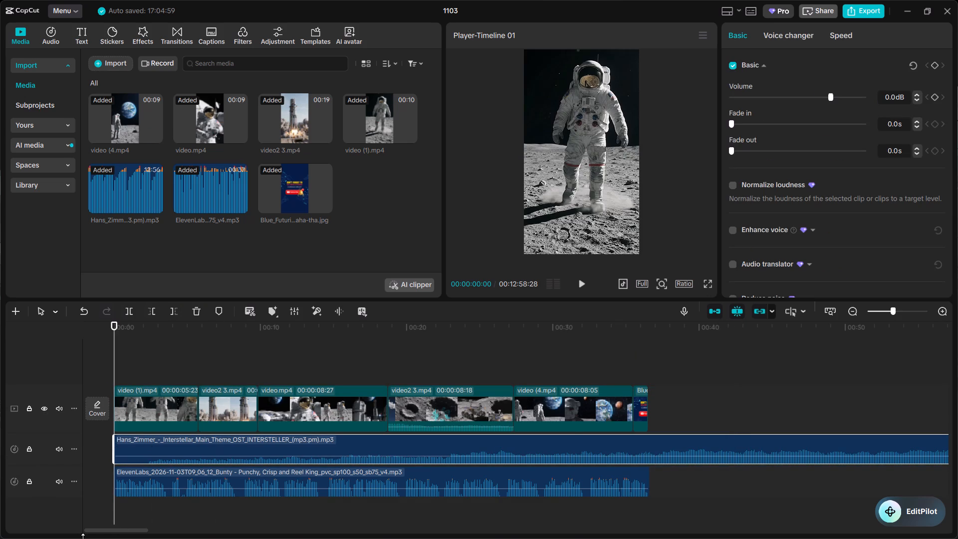
pyautogui.press('space')
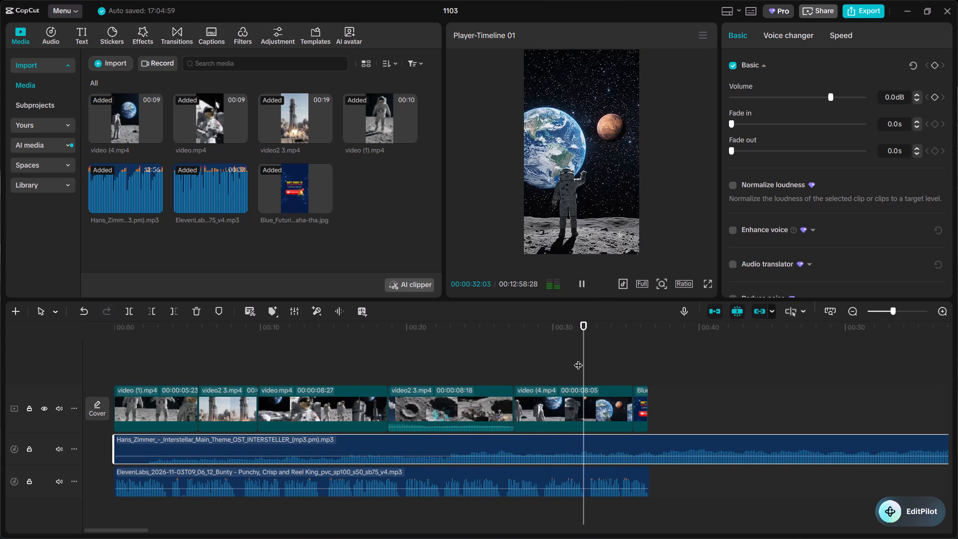
pyautogui.moveTo(578, 359); pyautogui.dragTo(475, 388)
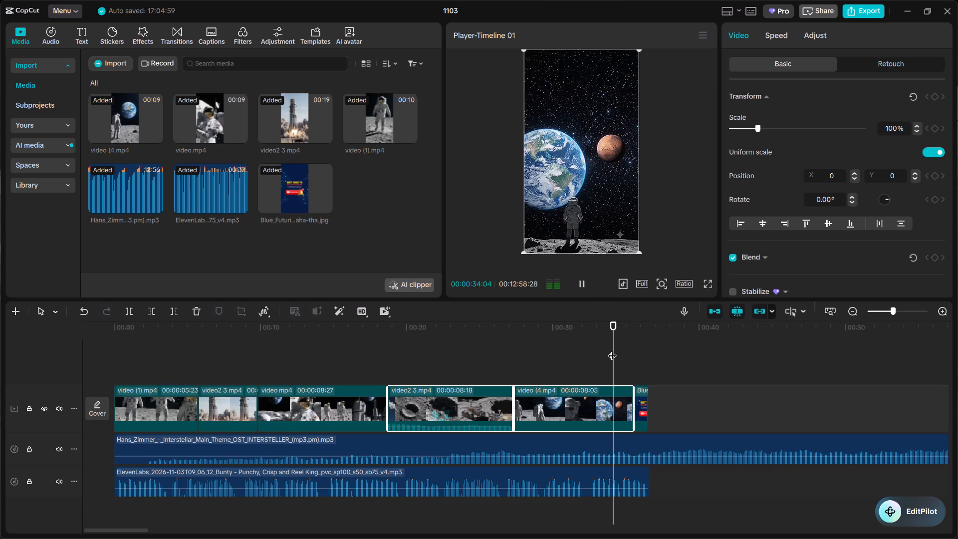
pyautogui.click(612, 349)
pyautogui.moveTo(612, 349); pyautogui.dragTo(152, 459)
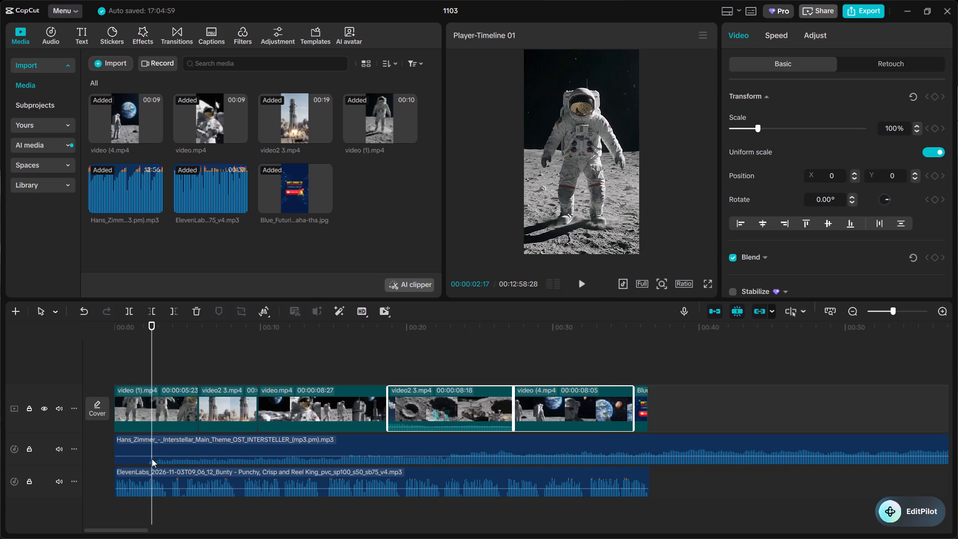
pyautogui.click(583, 286)
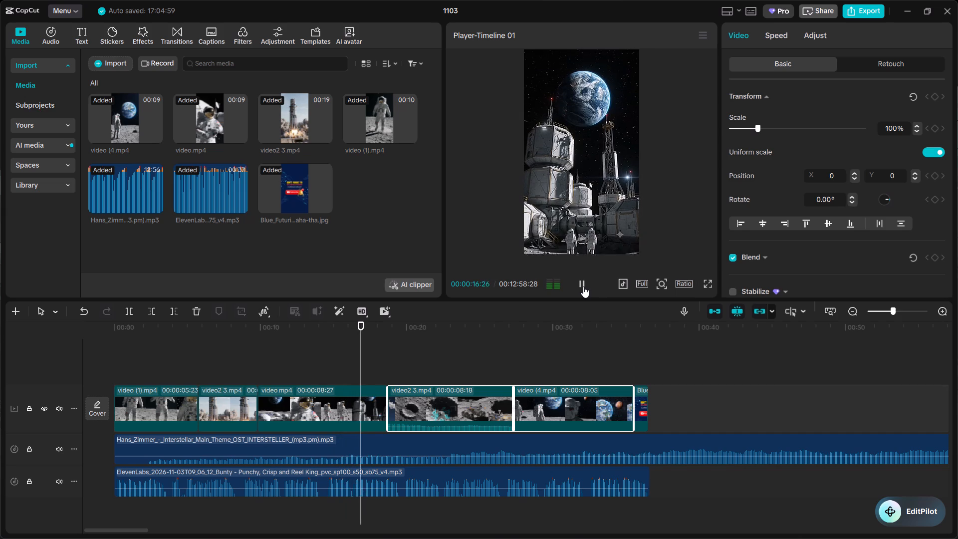
# Locate 00:00:15:28 on the timeline and cut away the part of the Interstellar music before that point.
pyautogui.click(583, 286)
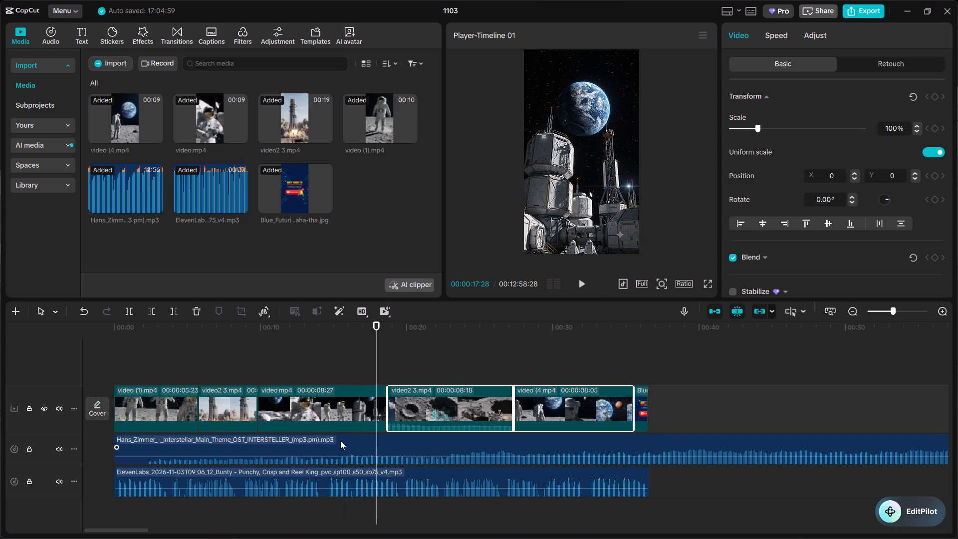
pyautogui.click(342, 444)
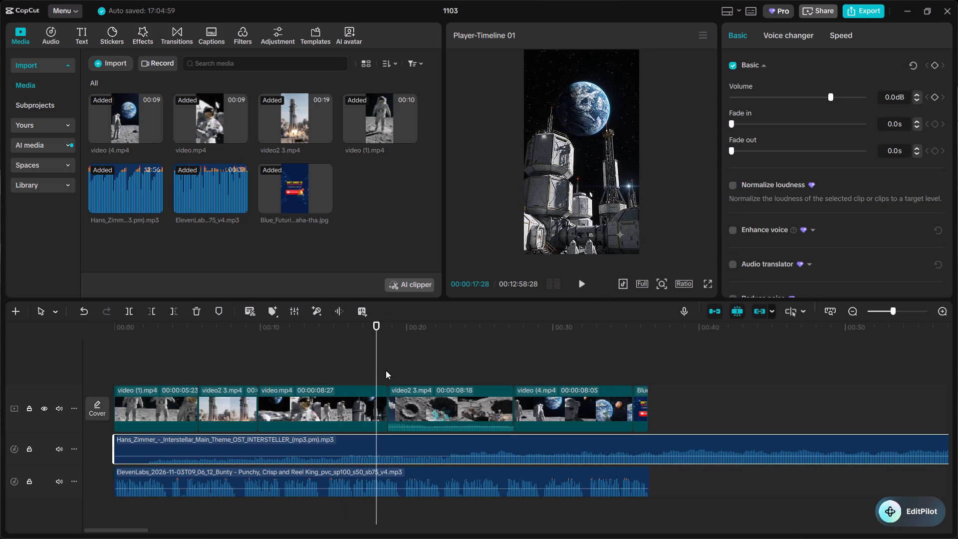
pyautogui.moveTo(377, 364); pyautogui.dragTo(339, 371)
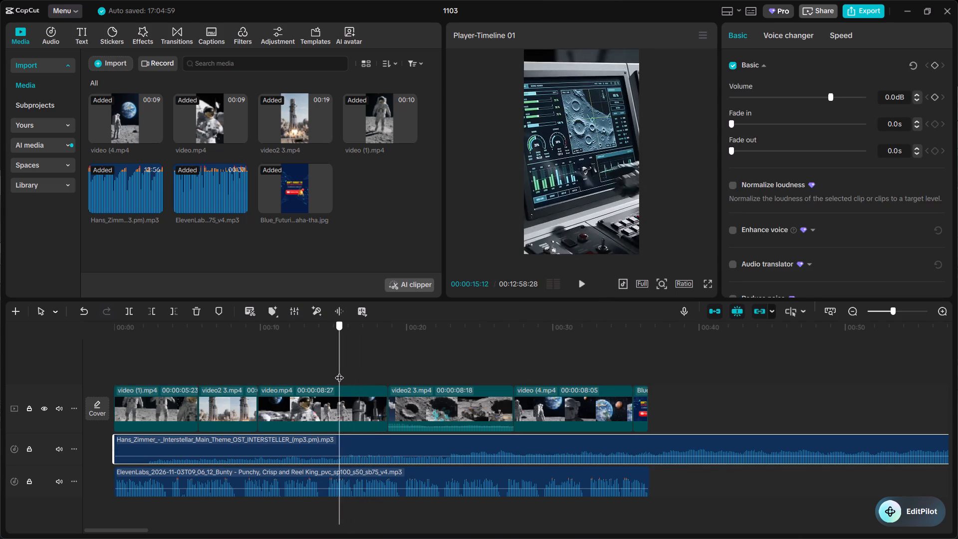
pyautogui.moveTo(339, 371); pyautogui.dragTo(336, 371)
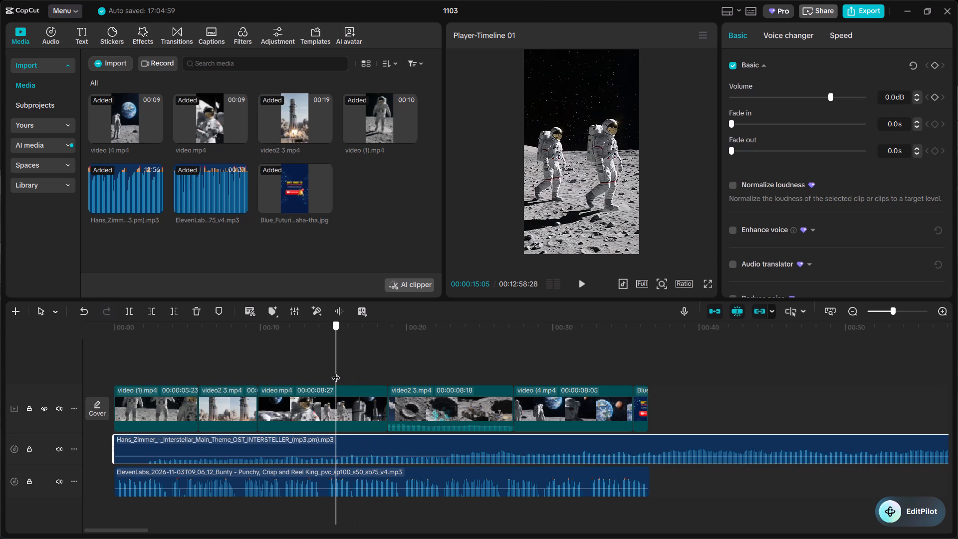
pyautogui.moveTo(336, 371); pyautogui.dragTo(341, 371)
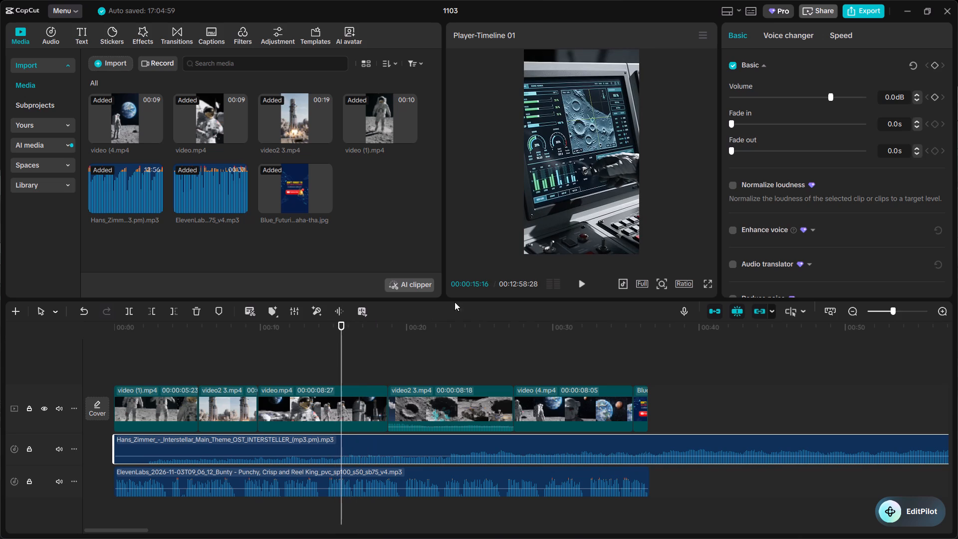
pyautogui.press('space')
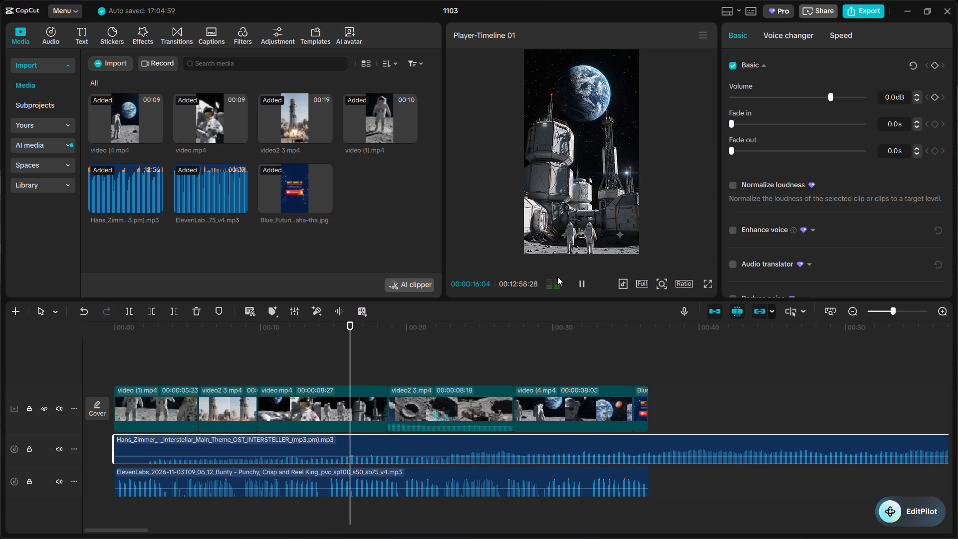
pyautogui.click(577, 284)
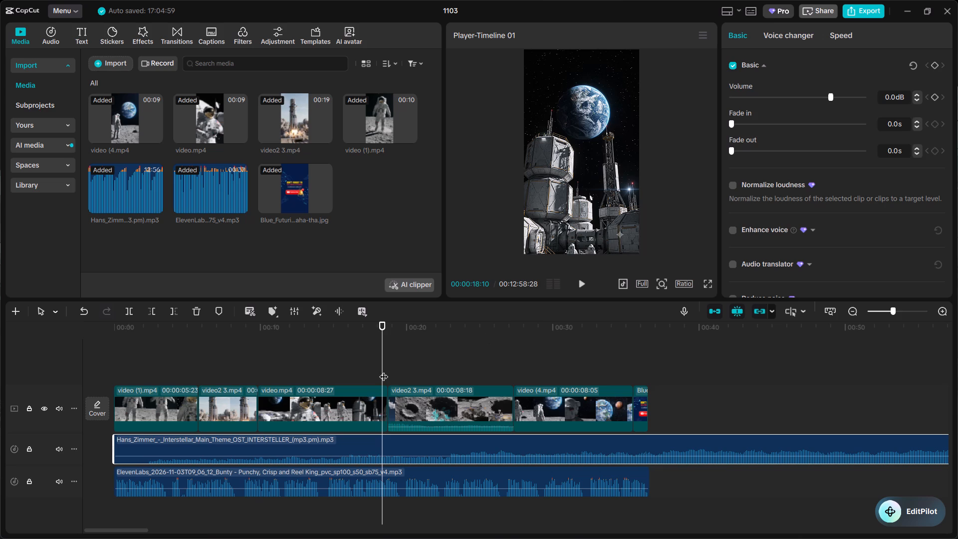
pyautogui.moveTo(384, 370); pyautogui.dragTo(348, 370)
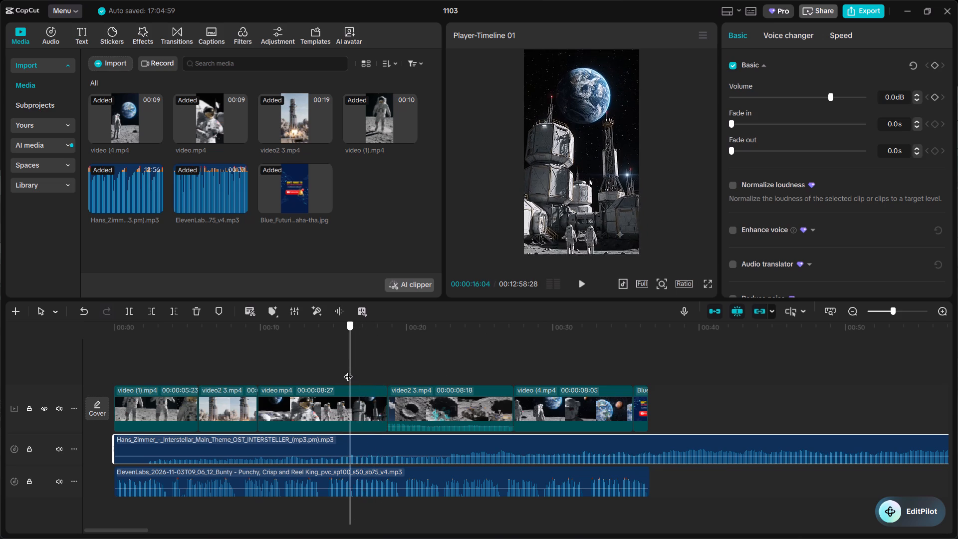
pyautogui.moveTo(348, 370); pyautogui.dragTo(347, 370)
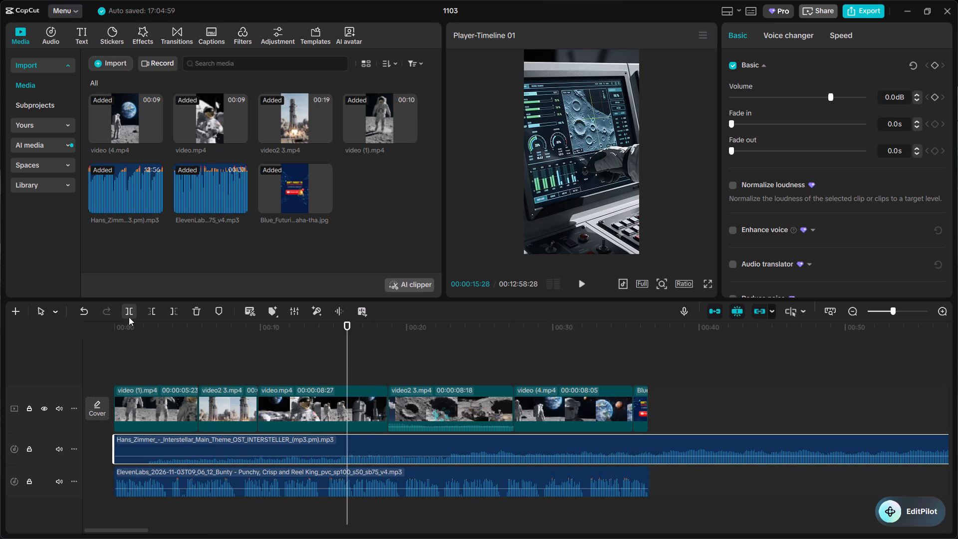
pyautogui.click(172, 312)
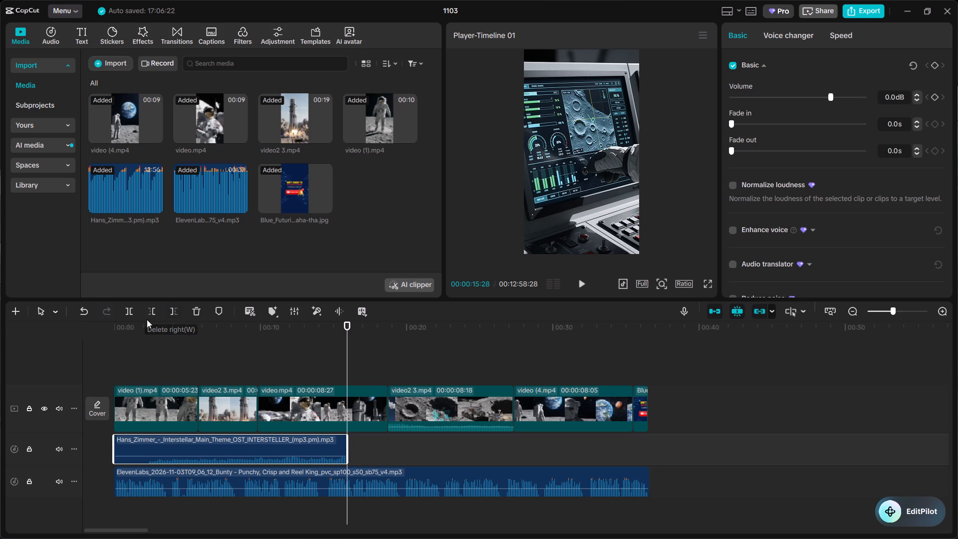
pyautogui.click(85, 314)
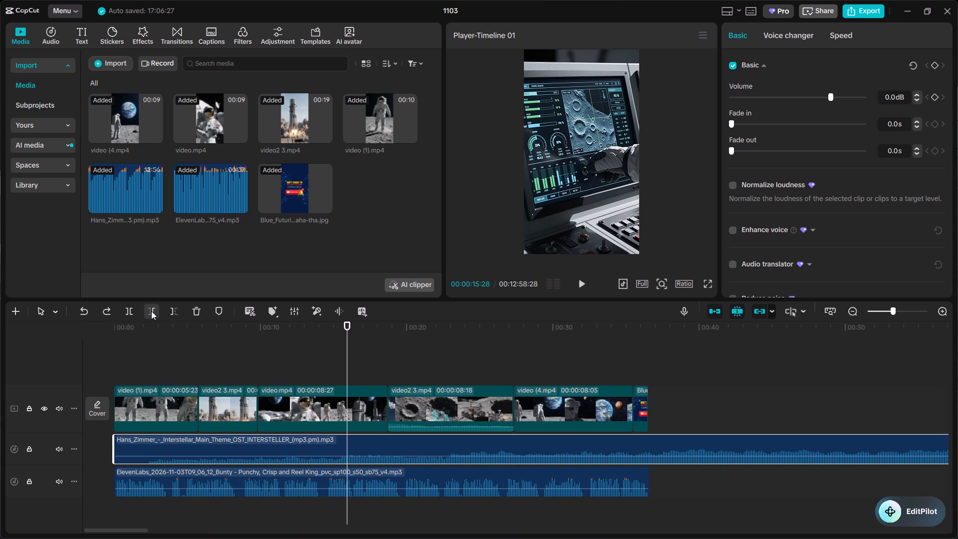
pyautogui.click(151, 311)
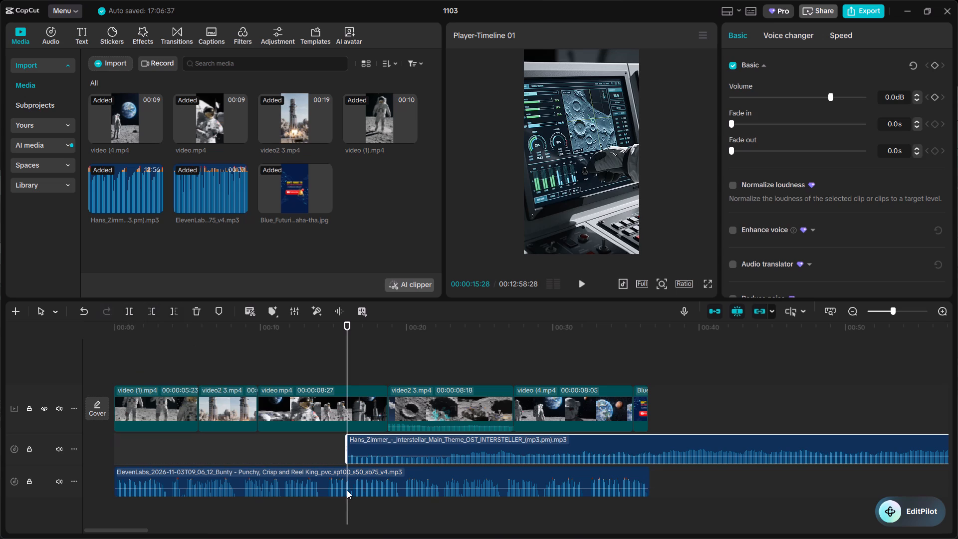
# Move the trimmed Interstellar music clip back to the start of the timeline.
pyautogui.moveTo(382, 451); pyautogui.dragTo(161, 452)
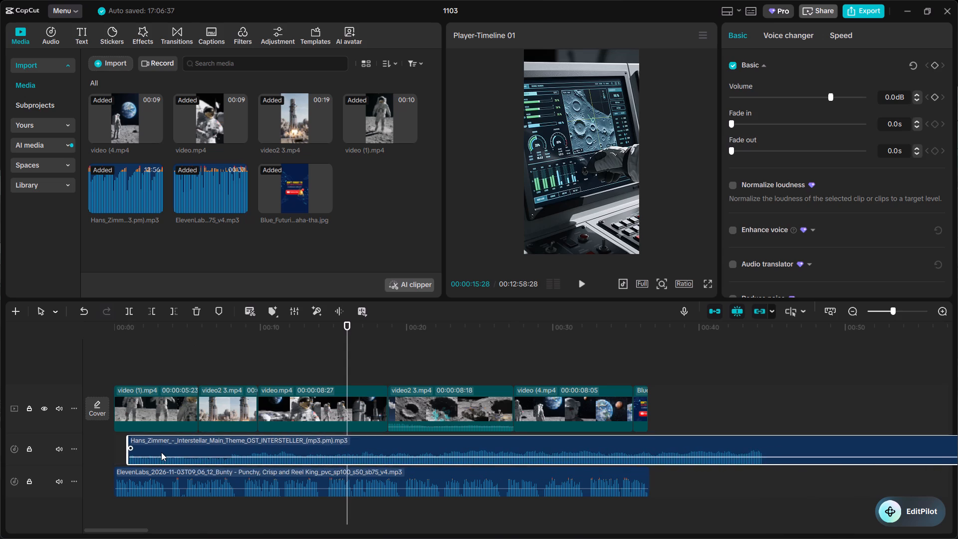
pyautogui.moveTo(161, 452); pyautogui.dragTo(151, 451)
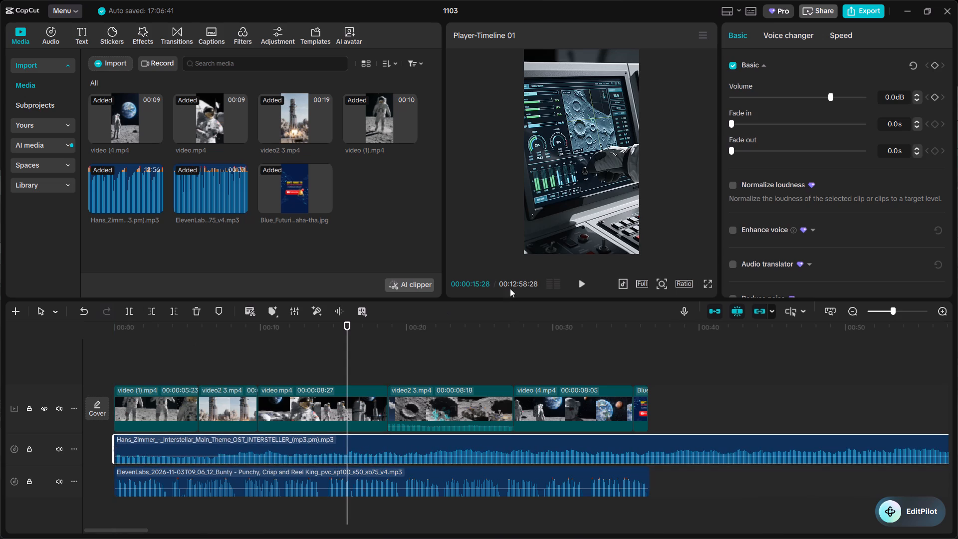
# Play the timeline briefly from 00:00:15:28, and from the start through to the end, to check the shifted music against the voice-over.
pyautogui.click(578, 283)
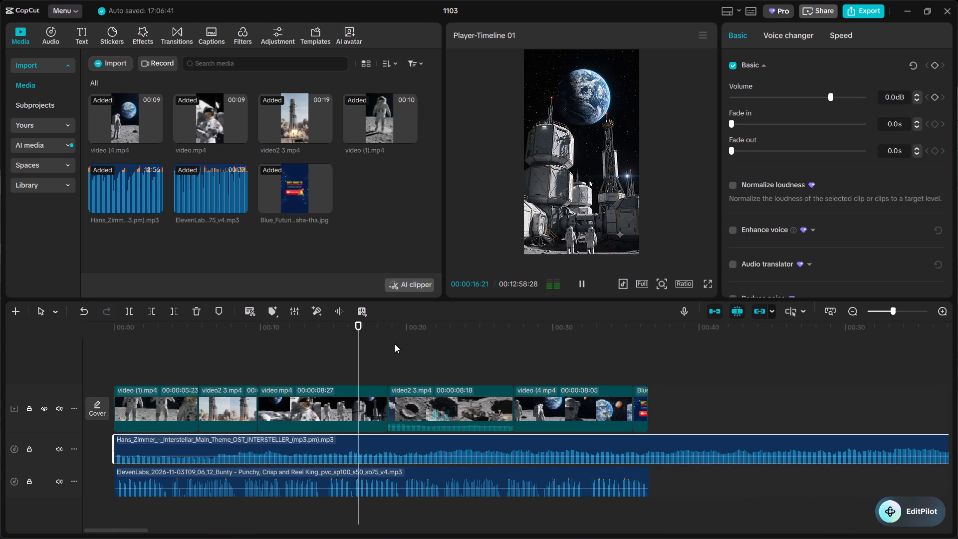
pyautogui.click(373, 353)
pyautogui.moveTo(373, 353); pyautogui.dragTo(256, 382)
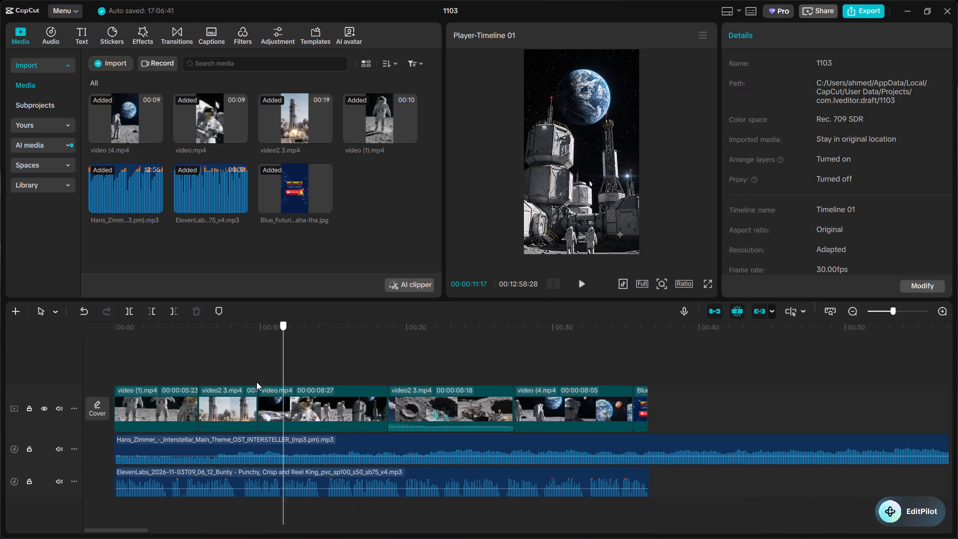
pyautogui.moveTo(256, 382); pyautogui.dragTo(118, 488)
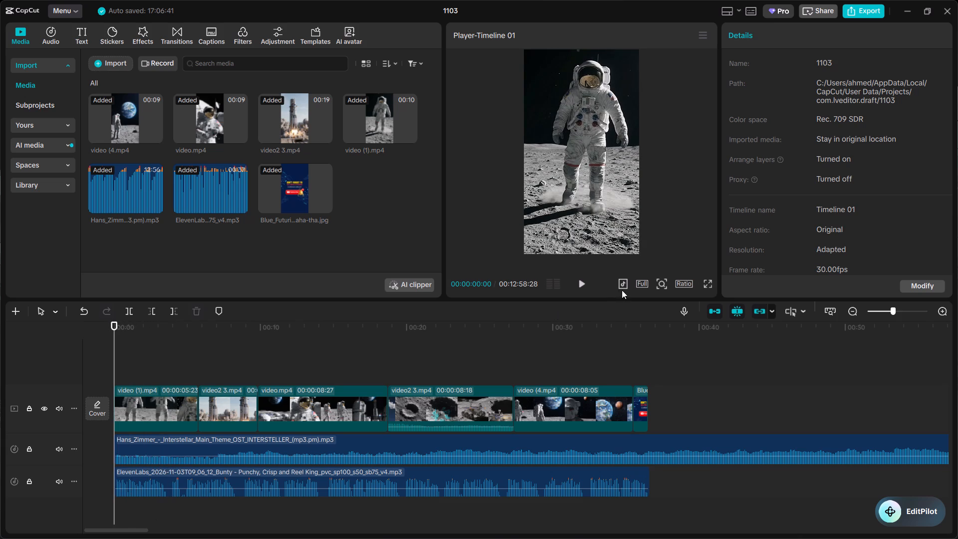
pyautogui.click(580, 276)
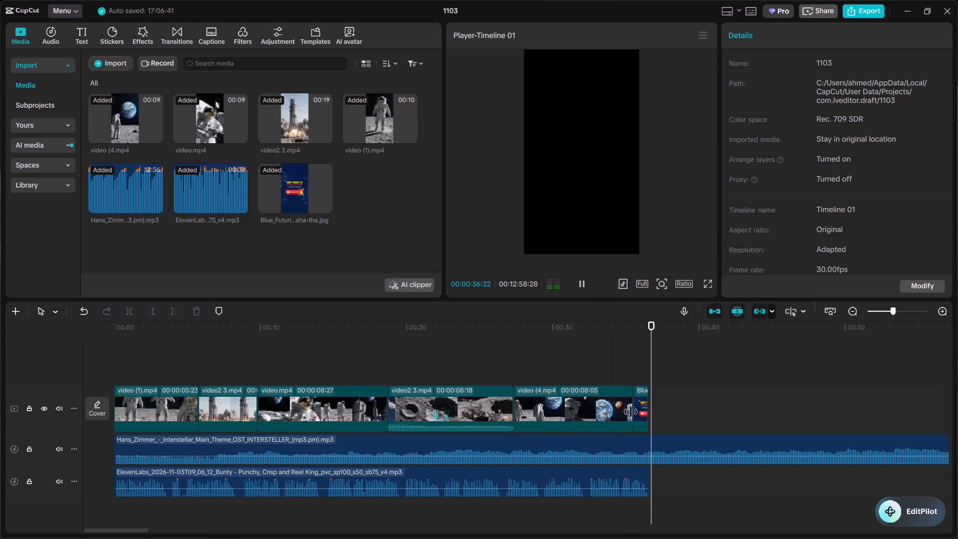
# Cut off the Interstellar music after 00:00:36:19, at the end of the closing subscribe image.
pyautogui.click(623, 450)
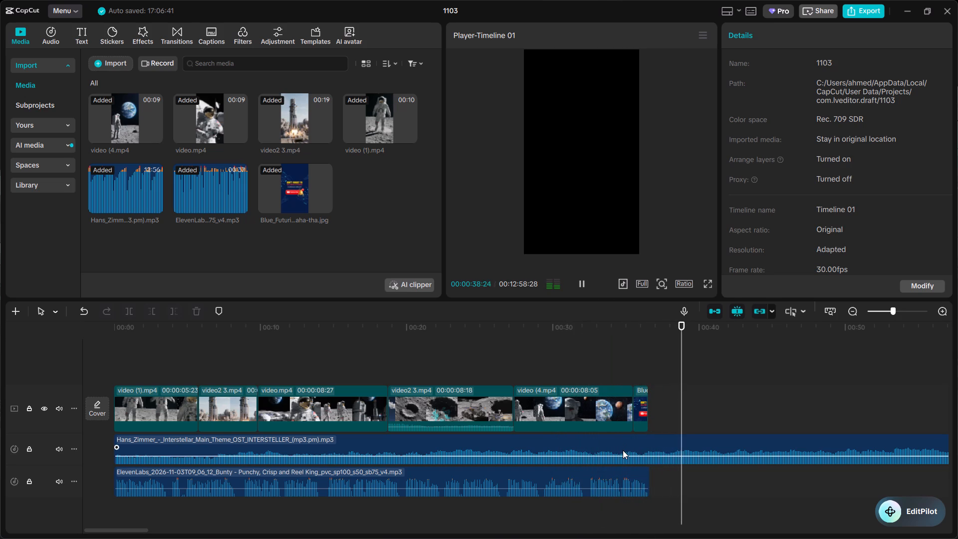
pyautogui.moveTo(699, 370); pyautogui.dragTo(700, 367)
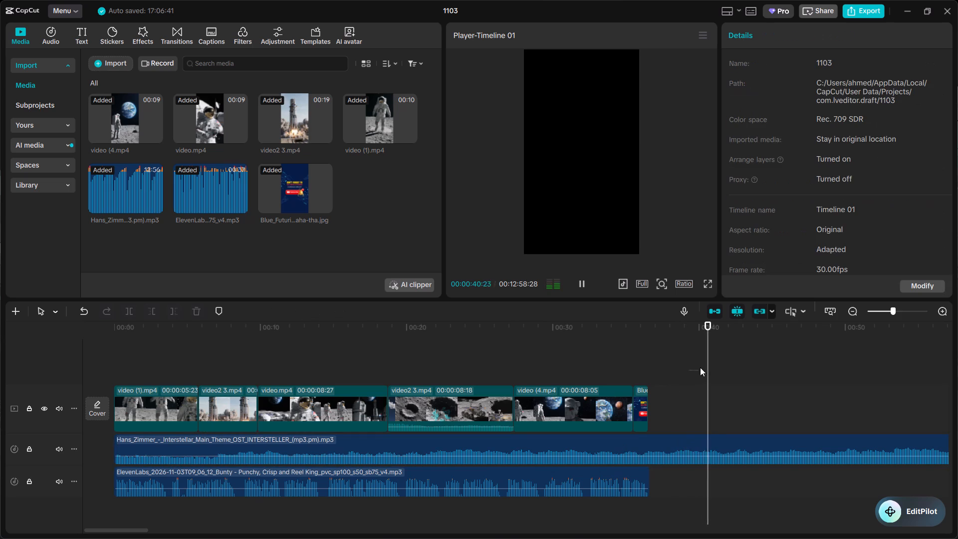
pyautogui.moveTo(700, 367); pyautogui.dragTo(709, 358)
pyautogui.click(709, 358)
pyautogui.moveTo(709, 358); pyautogui.dragTo(654, 359)
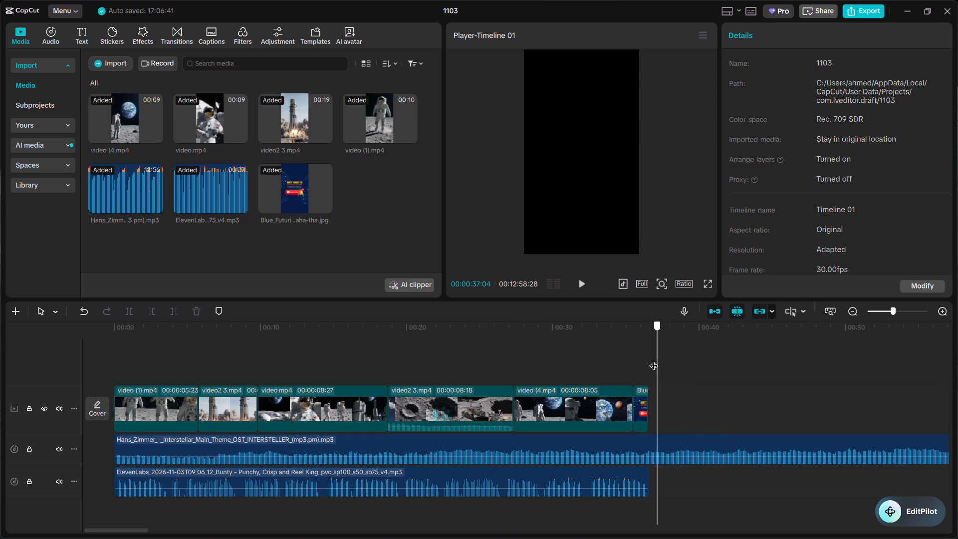
pyautogui.moveTo(654, 359); pyautogui.dragTo(652, 359)
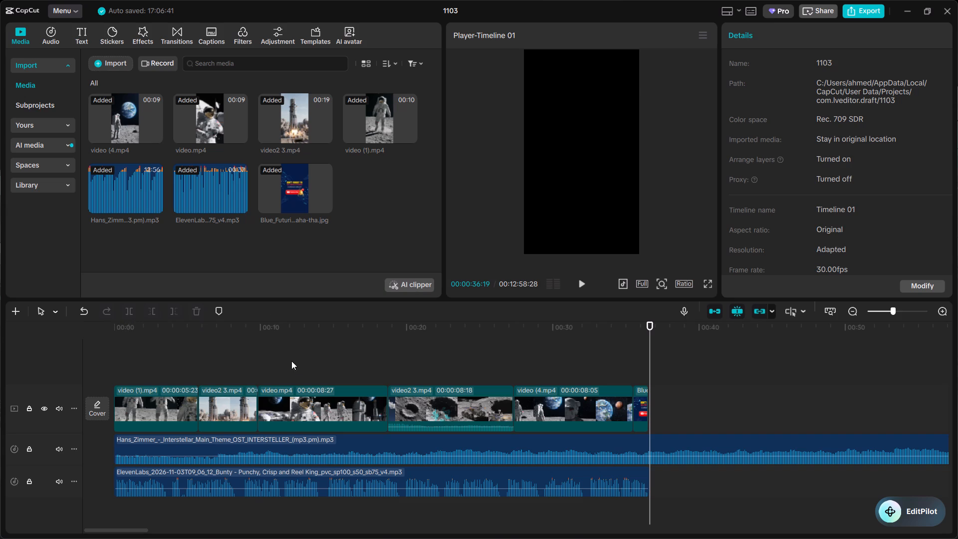
pyautogui.click(334, 445)
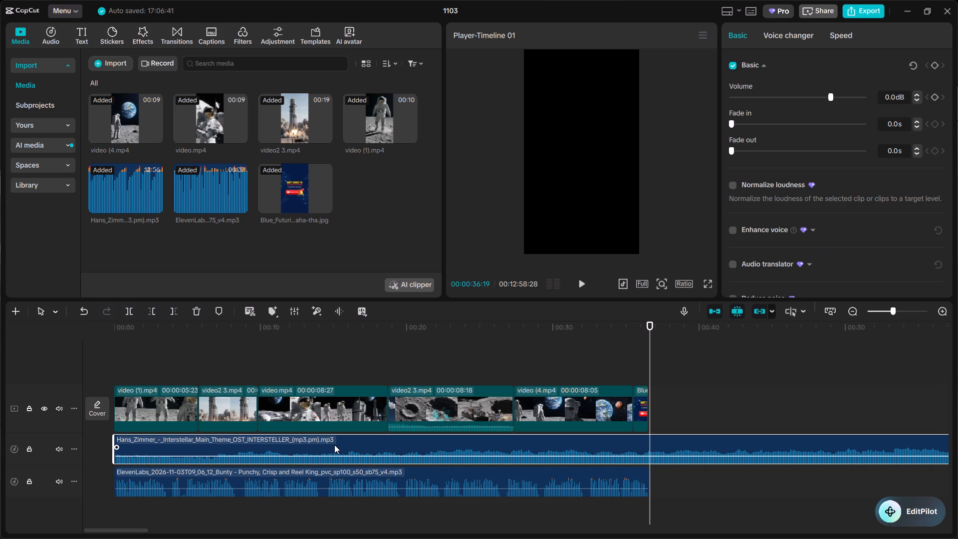
pyautogui.click(174, 317)
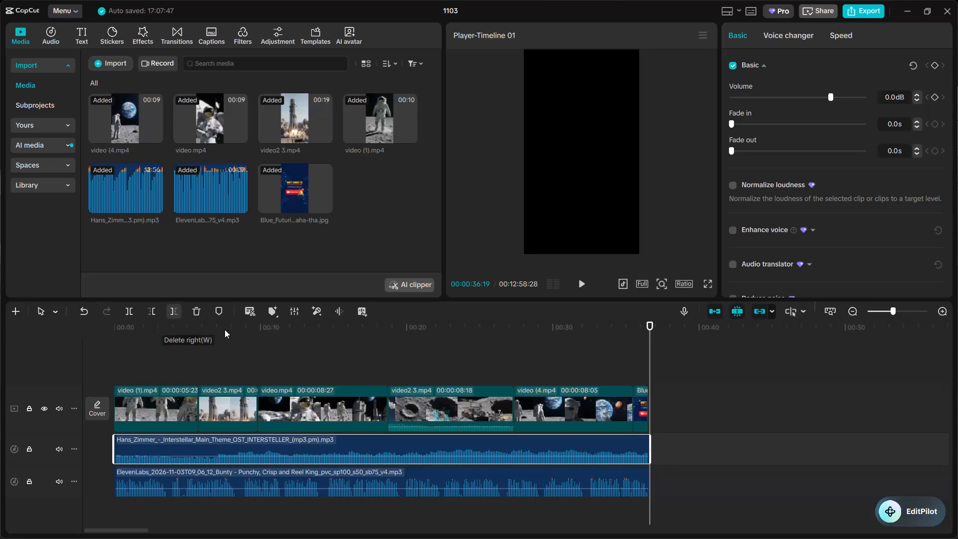
# Lower the Interstellar music's volume to -5.7 dB while playing the timeline from about 00:00:16.
pyautogui.moveTo(651, 355); pyautogui.dragTo(347, 400)
pyautogui.click(583, 289)
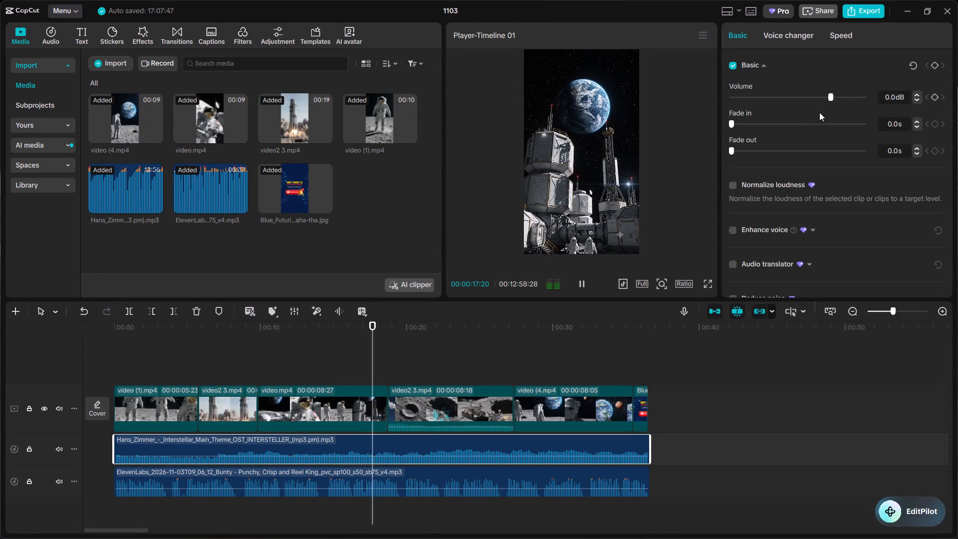
pyautogui.moveTo(830, 98); pyautogui.dragTo(820, 99)
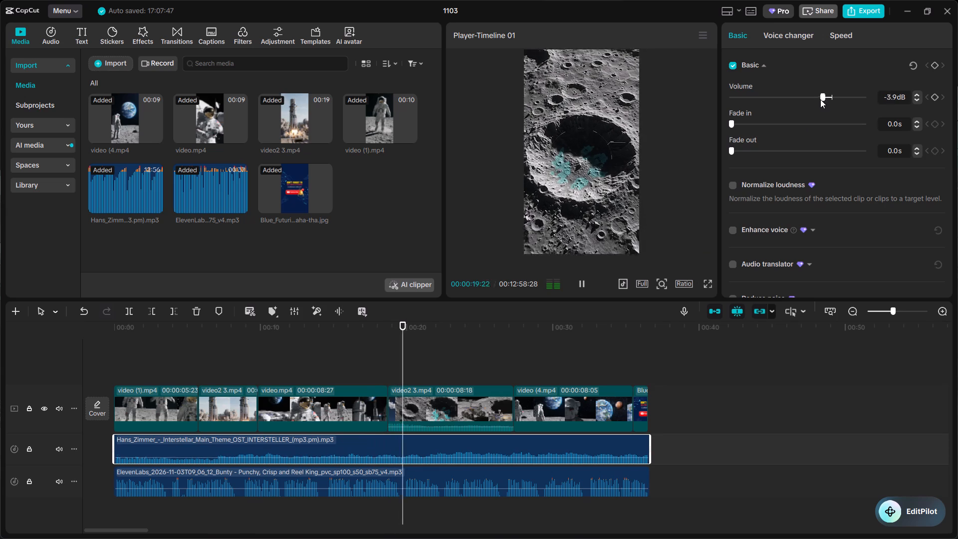
pyautogui.moveTo(820, 99); pyautogui.dragTo(812, 101)
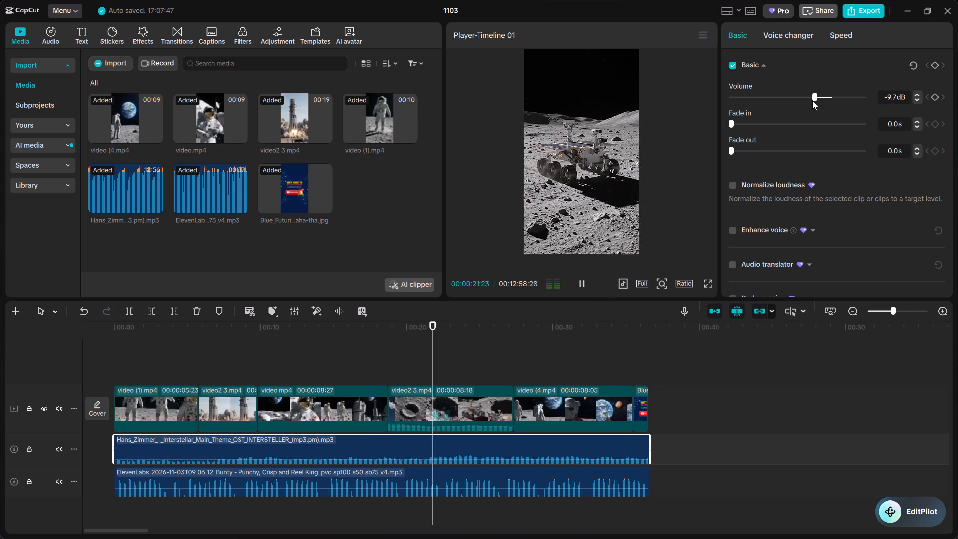
pyautogui.moveTo(812, 101); pyautogui.dragTo(808, 101)
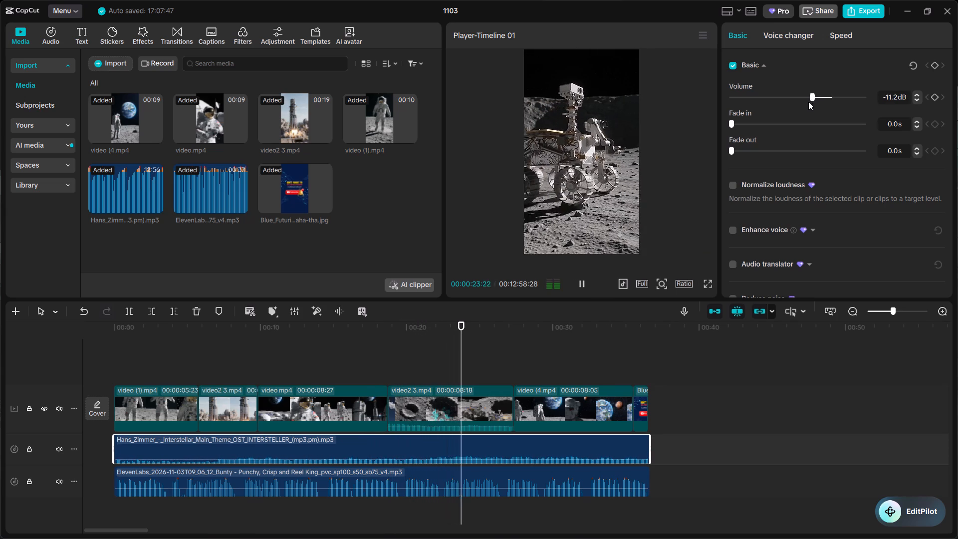
pyautogui.moveTo(808, 101); pyautogui.dragTo(807, 101)
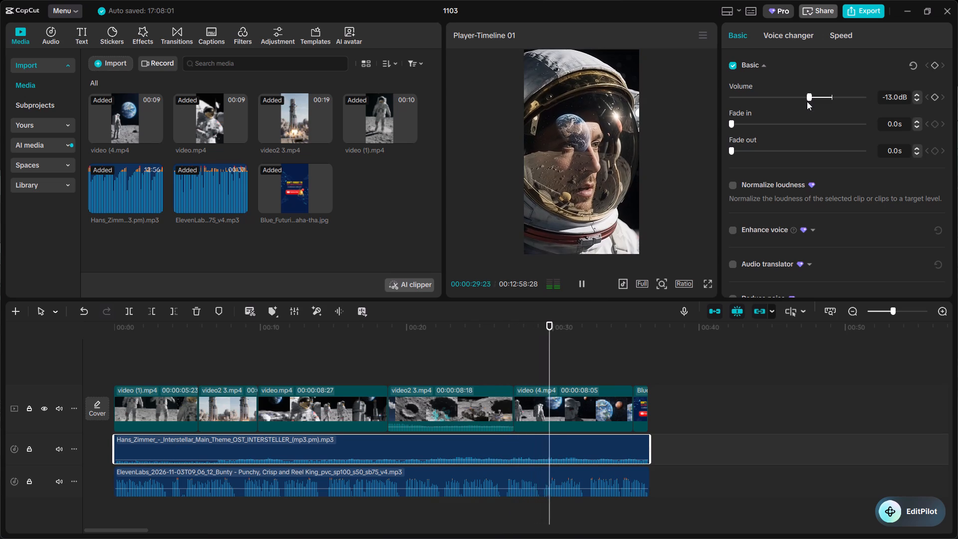
pyautogui.moveTo(808, 97); pyautogui.dragTo(819, 97)
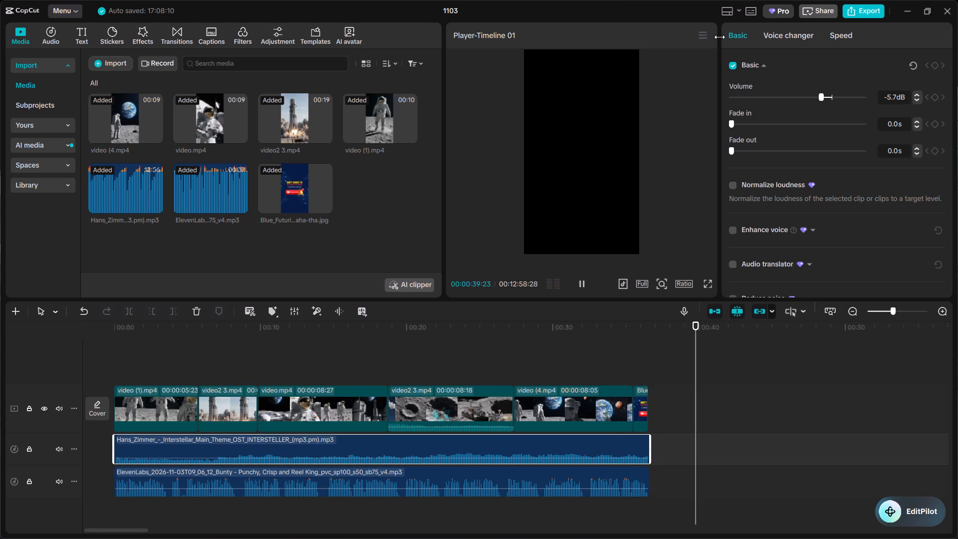
# Export the timeline as "AI Videos" at 1080P, H.264, mp4 and 30fps.
pyautogui.click(845, 9)
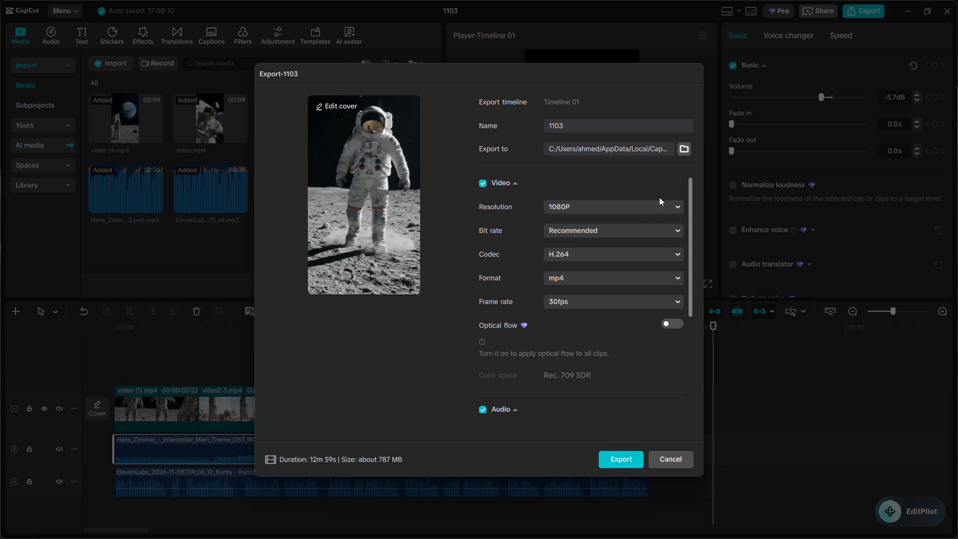
pyautogui.click(579, 124)
pyautogui.moveTo(579, 124); pyautogui.dragTo(528, 127)
pyautogui.moveTo(565, 125); pyautogui.dragTo(549, 127)
pyautogui.moveTo(549, 127); pyautogui.dragTo(542, 130)
pyautogui.hotkey('shift', 'a')
pyautogui.hotkey('shift', 'i')
pyautogui.press('space')
pyautogui.write('V')
pyautogui.write('ideos')
pyautogui.click(619, 462)
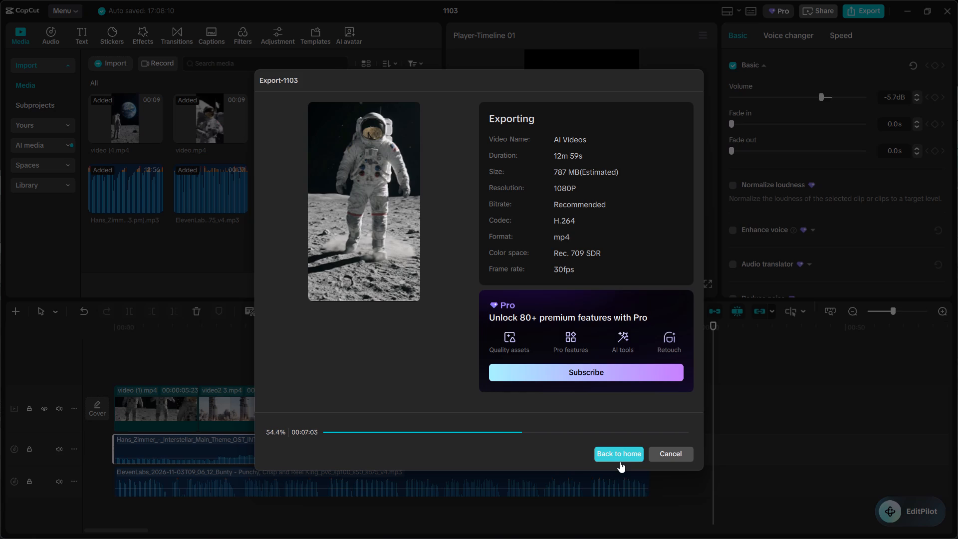
pyautogui.click(742, 352)
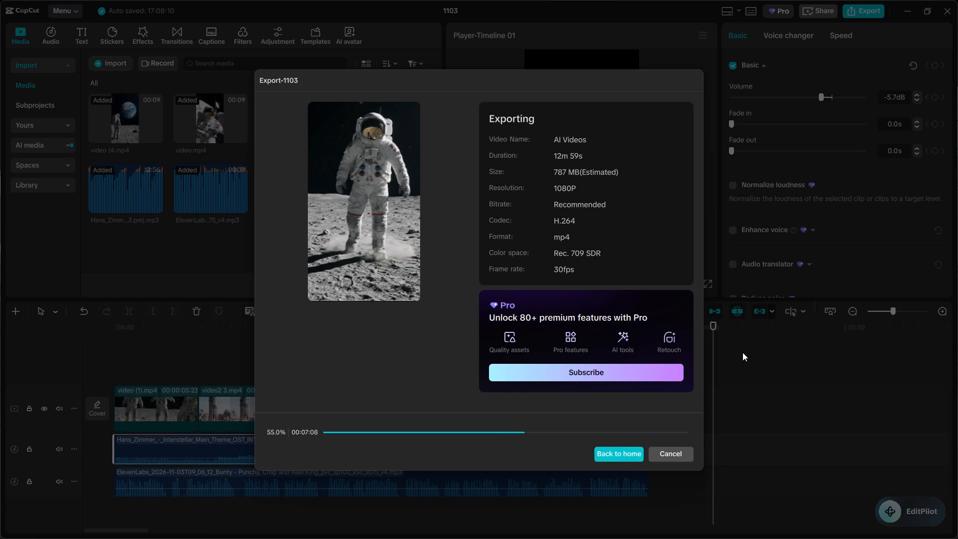
pyautogui.click(742, 352)
# Return to the home screen while the export finishes, dismiss the notification, and preview the exported 1103 video.
pyautogui.click(612, 458)
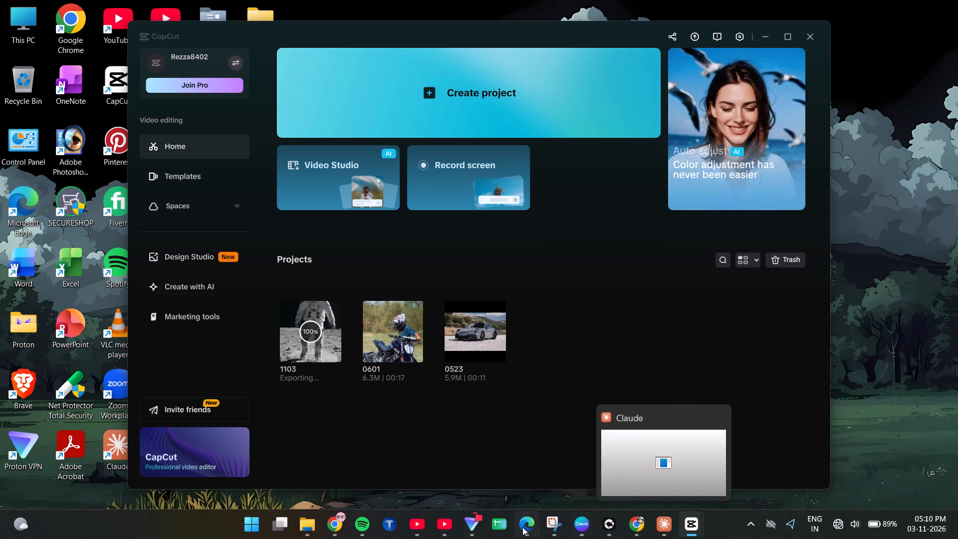
pyautogui.click(840, 398)
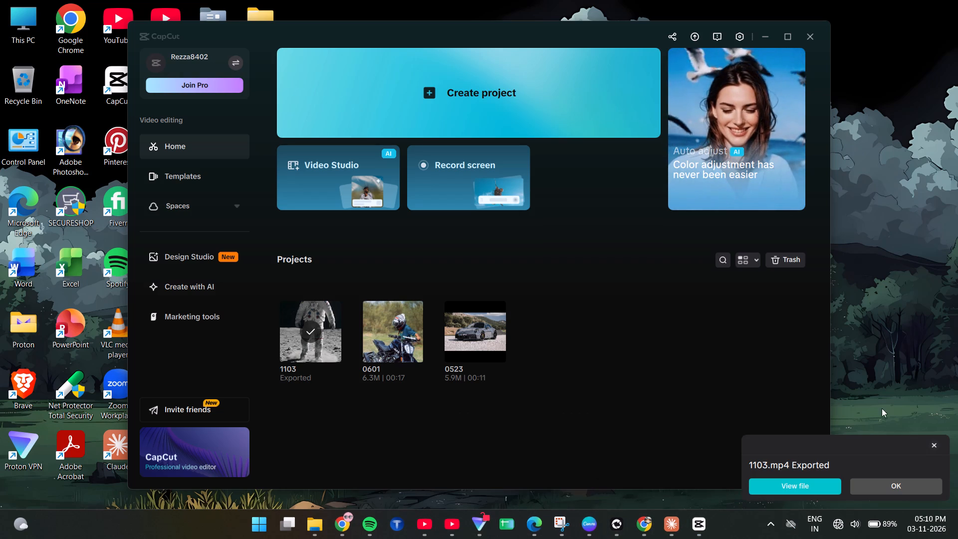
pyautogui.click(934, 444)
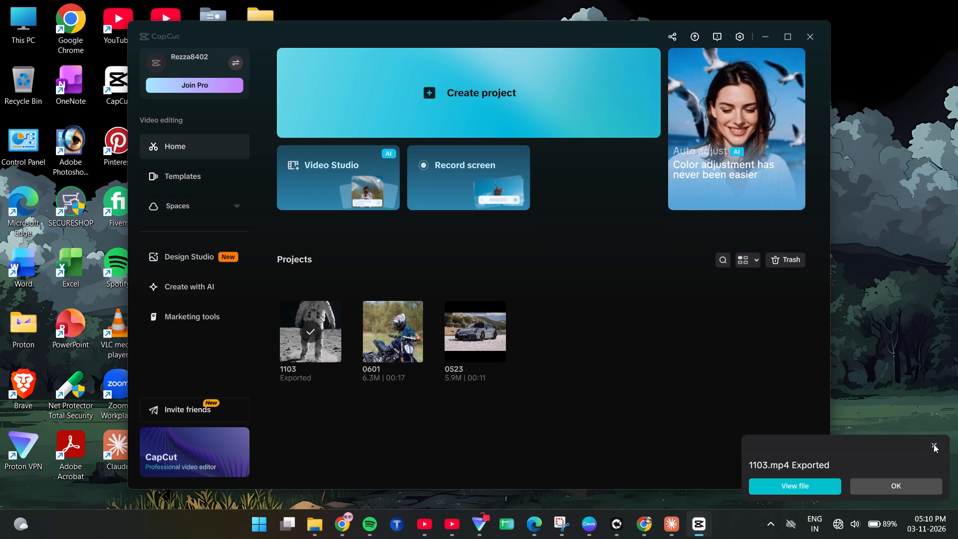
pyautogui.click(314, 332)
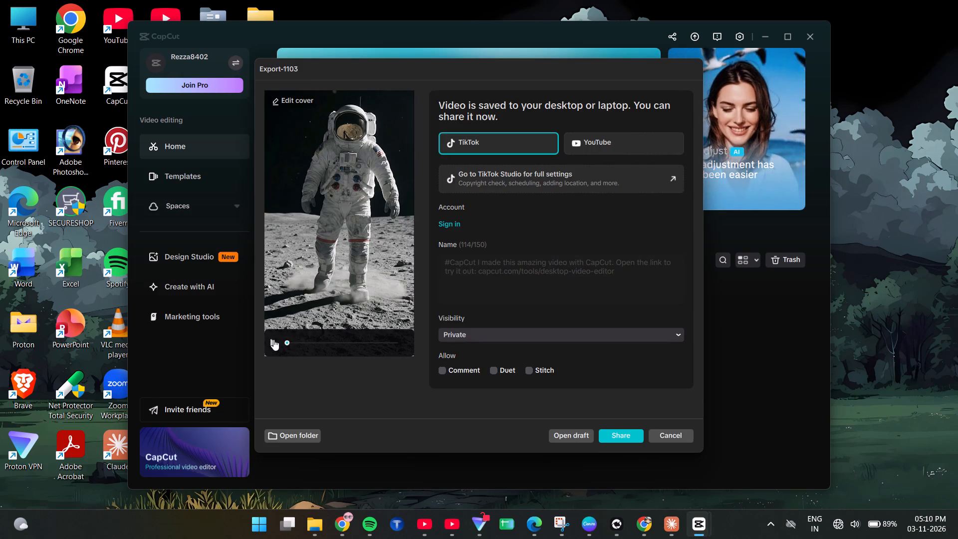
pyautogui.click(273, 339)
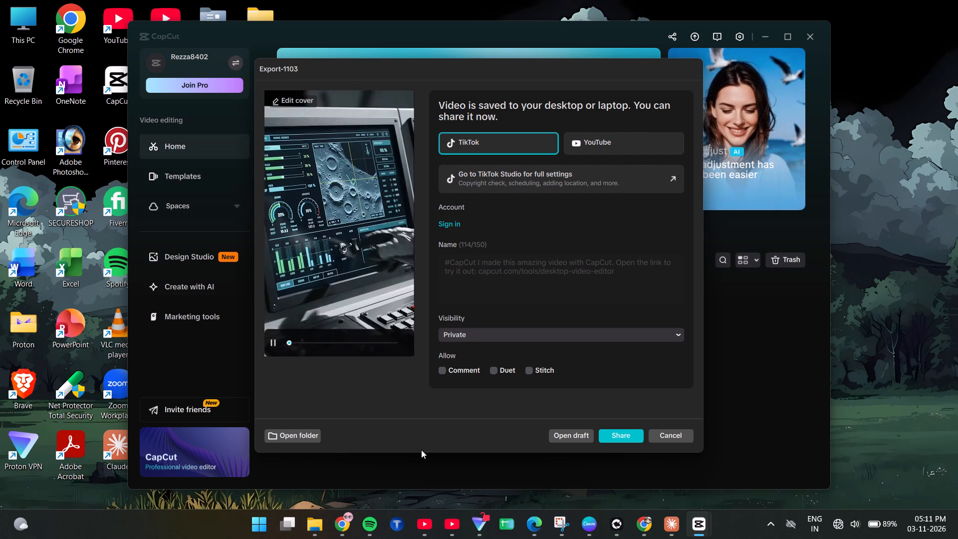
# Open the draft of 1103 and delete the stray ElevenLabs voice-over clip at about 00:12:22, far beyond the main edit.
pyautogui.click(565, 437)
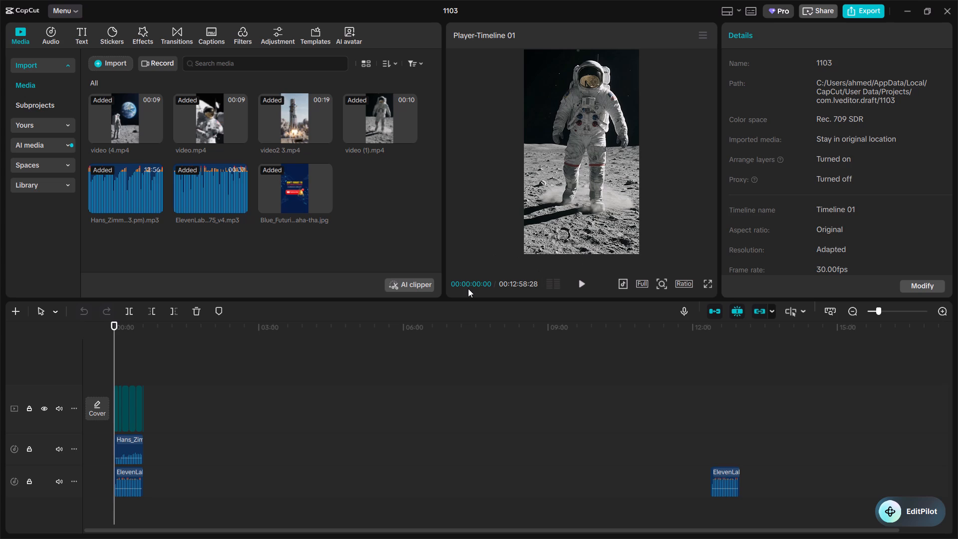
pyautogui.click(719, 478)
pyautogui.click(719, 478)
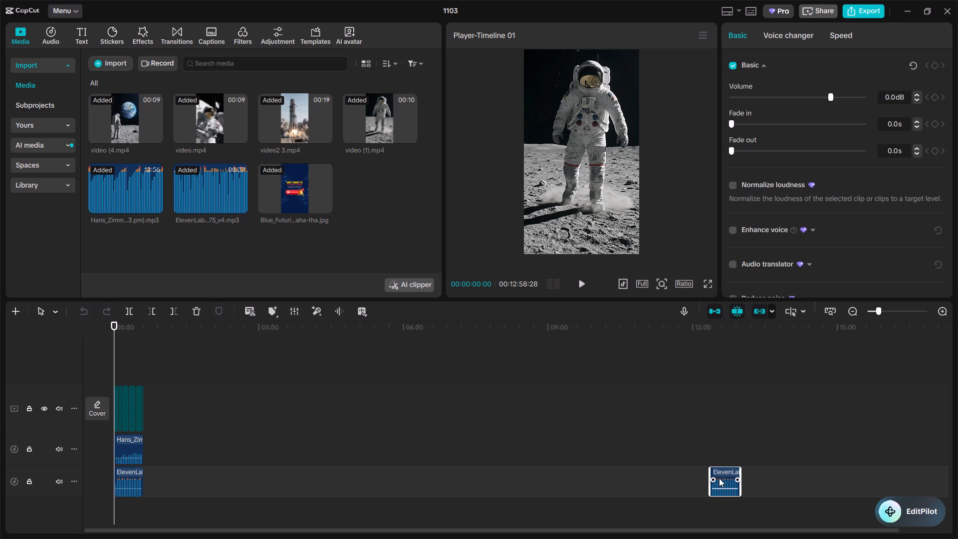
pyautogui.moveTo(113, 342); pyautogui.dragTo(511, 331)
pyautogui.moveTo(511, 331); pyautogui.dragTo(719, 352)
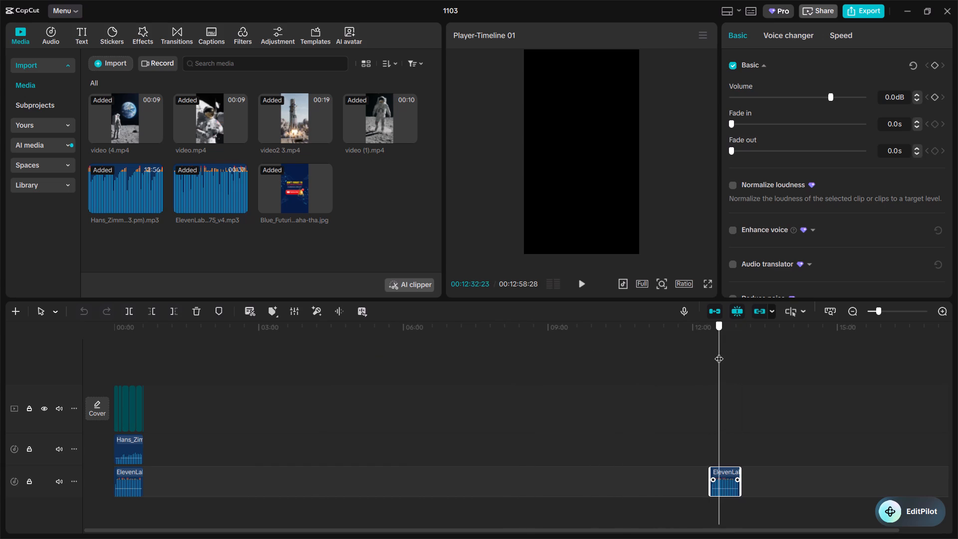
pyautogui.moveTo(719, 352); pyautogui.dragTo(713, 353)
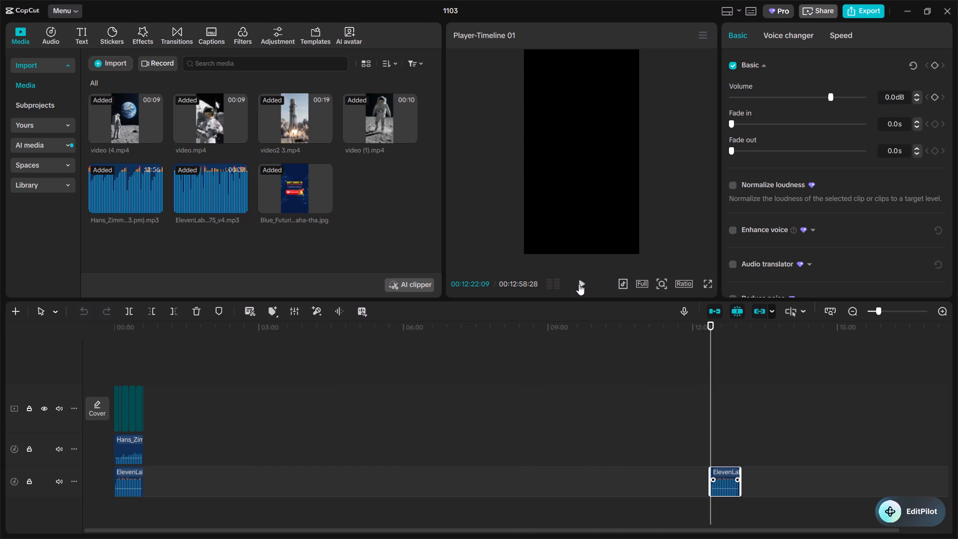
pyautogui.click(579, 284)
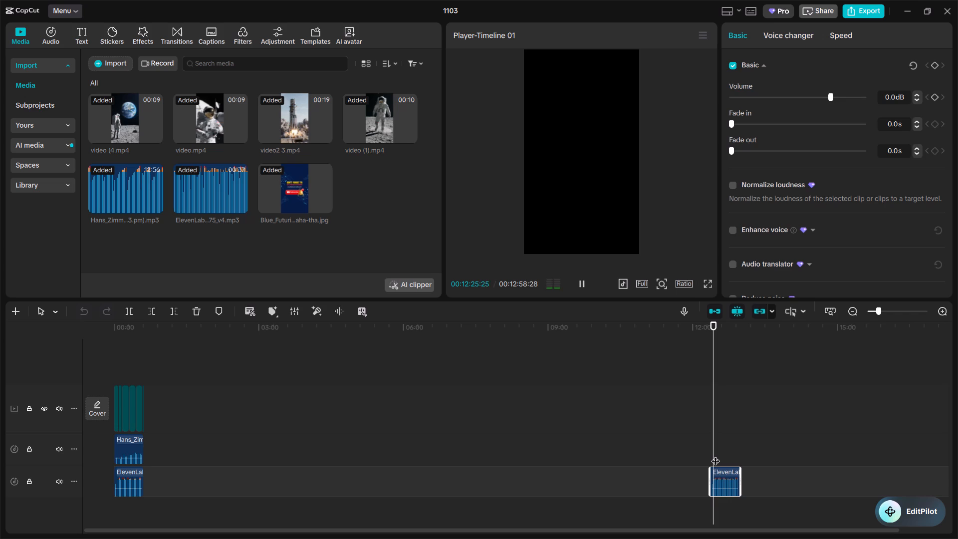
pyautogui.click(731, 481)
pyautogui.rightClick(731, 481)
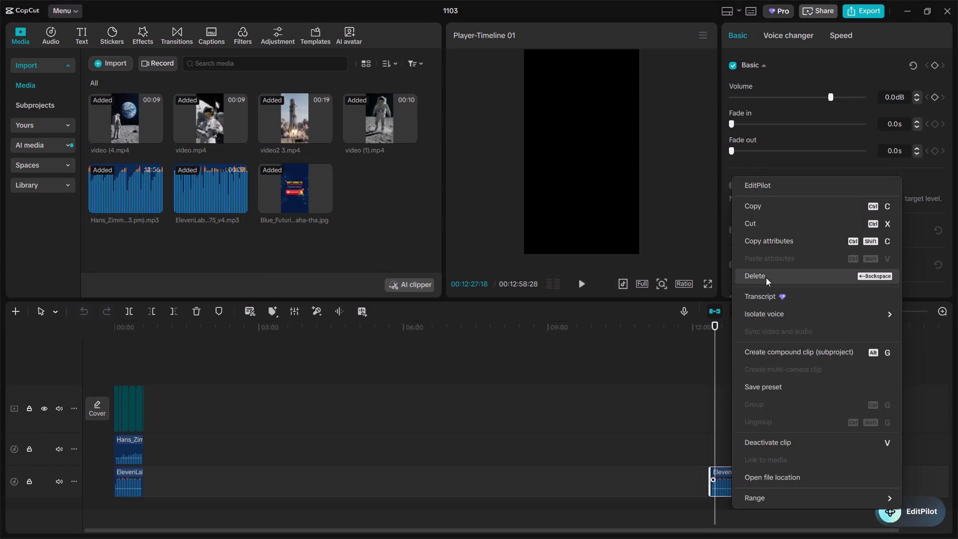
pyautogui.click(766, 276)
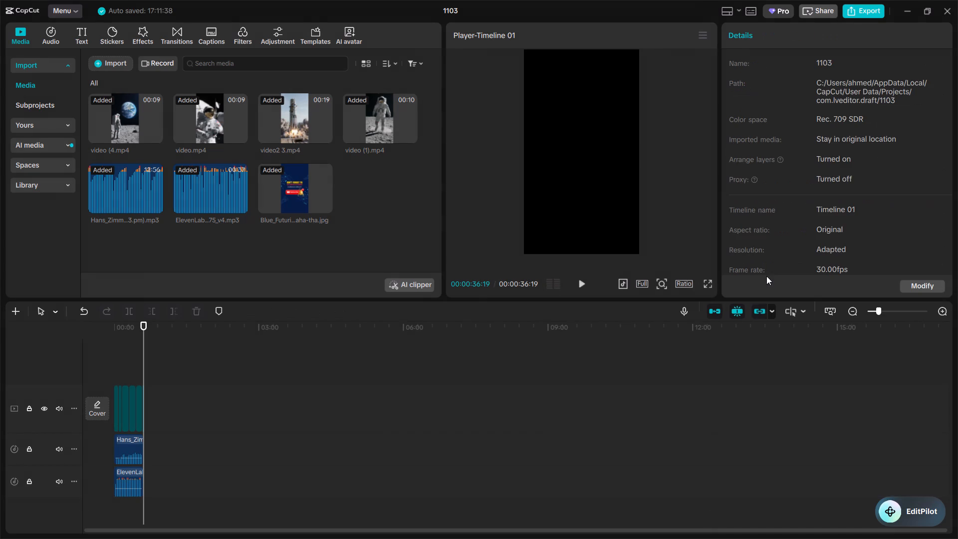
# Play the timeline from the start to check the edit without the stray clip.
pyautogui.click(586, 280)
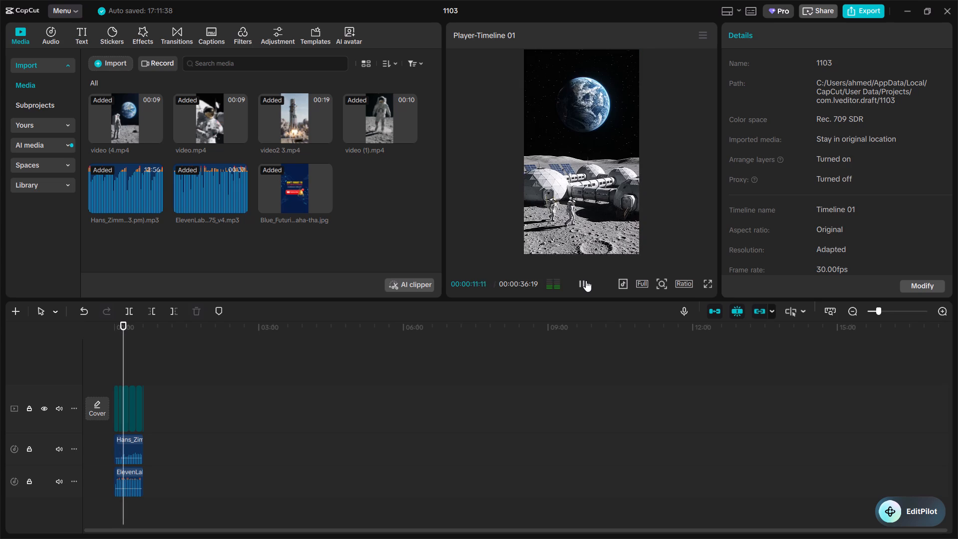
# Export the corrected timeline as "Ai video" at 1080P, H.264, mp4 and 30fps.
pyautogui.click(855, 13)
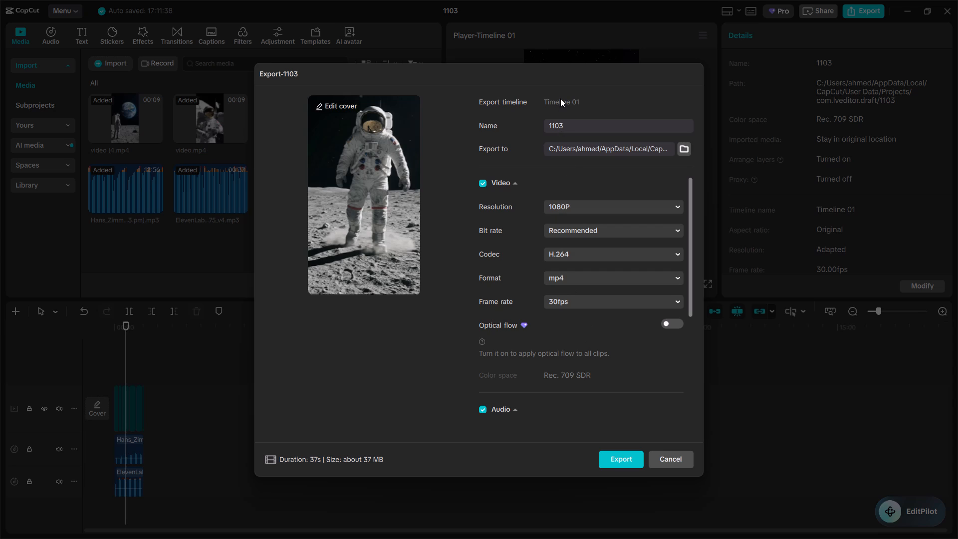
pyautogui.click(563, 123)
pyautogui.moveTo(563, 123); pyautogui.dragTo(522, 127)
pyautogui.hotkey('shift', 'a')
pyautogui.write('i v')
pyautogui.write('ideo')
pyautogui.click(616, 458)
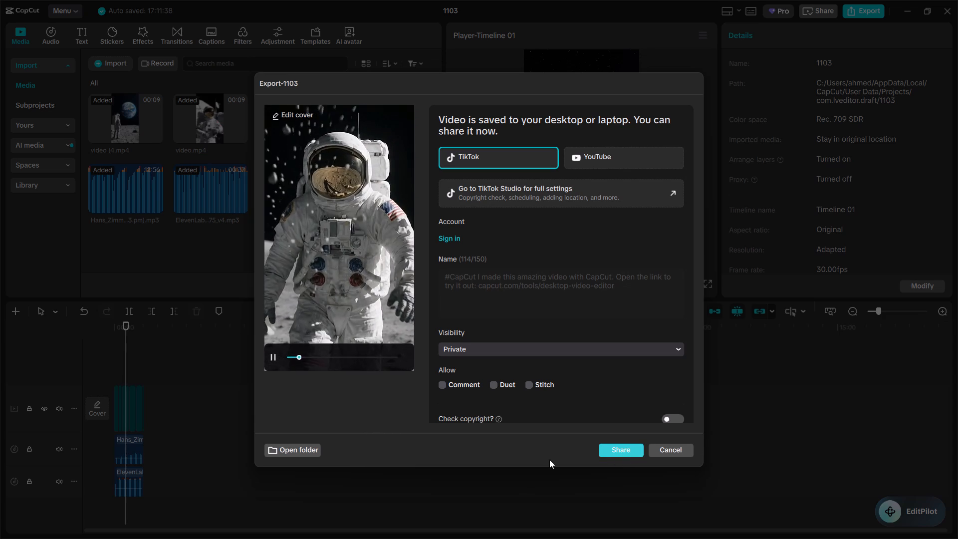
# Open the export's folder and check the exported Ai video MP4 in the media player, closing the player again.
pyautogui.click(299, 454)
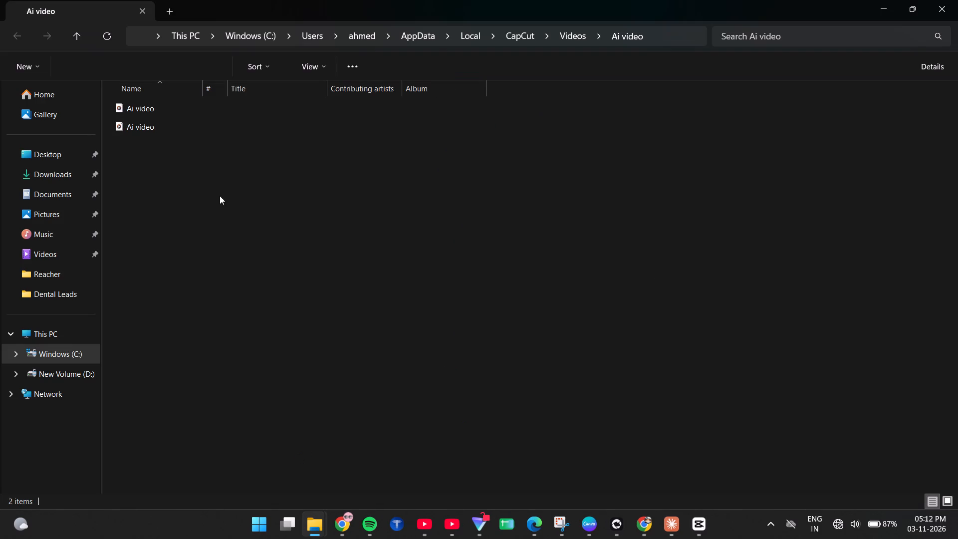
pyautogui.rightClick(193, 129)
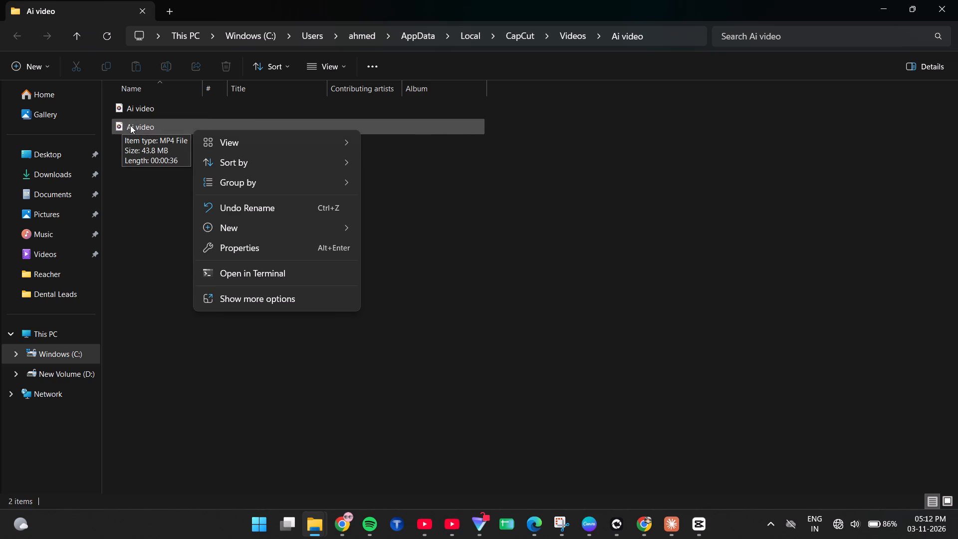
pyautogui.click(110, 140)
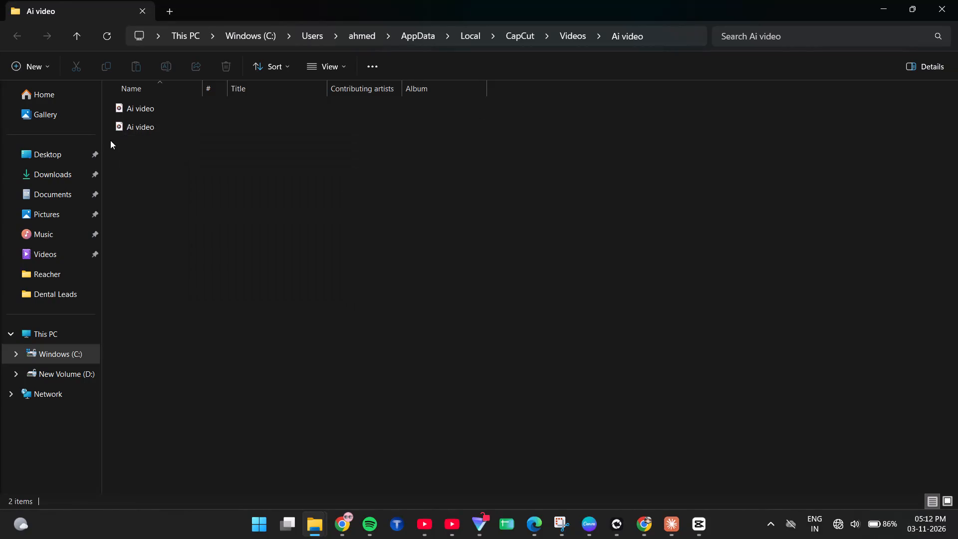
pyautogui.doubleClick(131, 126)
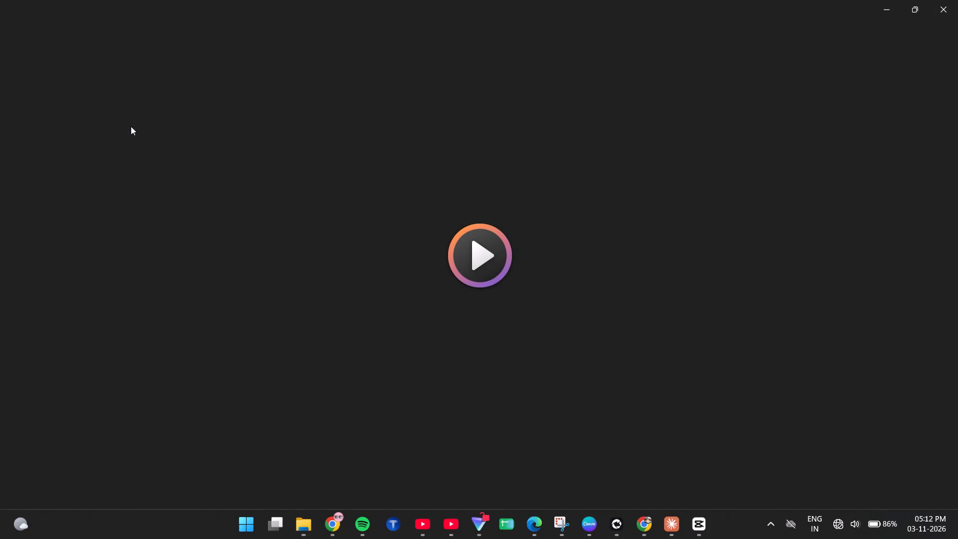
pyautogui.click(950, 0)
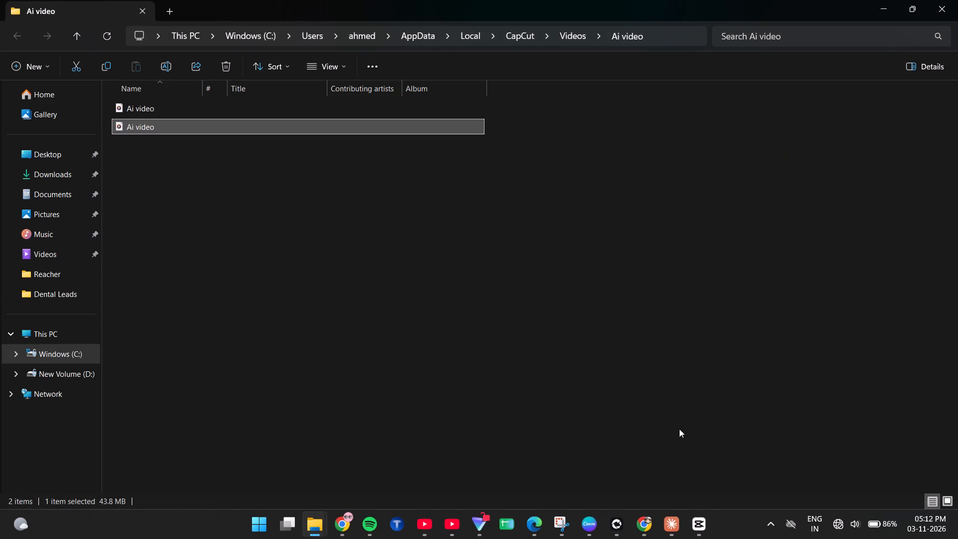
# Switch back to CapCut and close the export window without sharing the video.
pyautogui.click(697, 511)
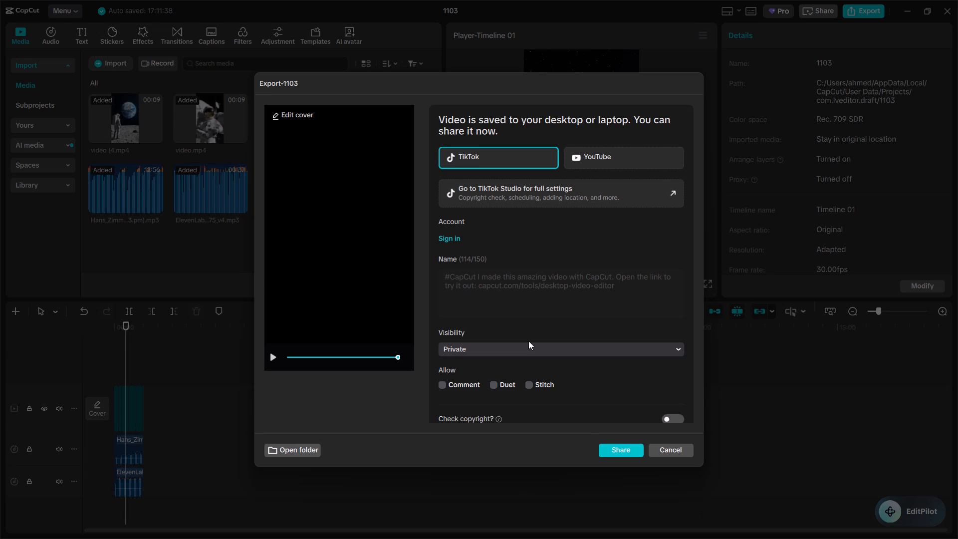
pyautogui.click(669, 450)
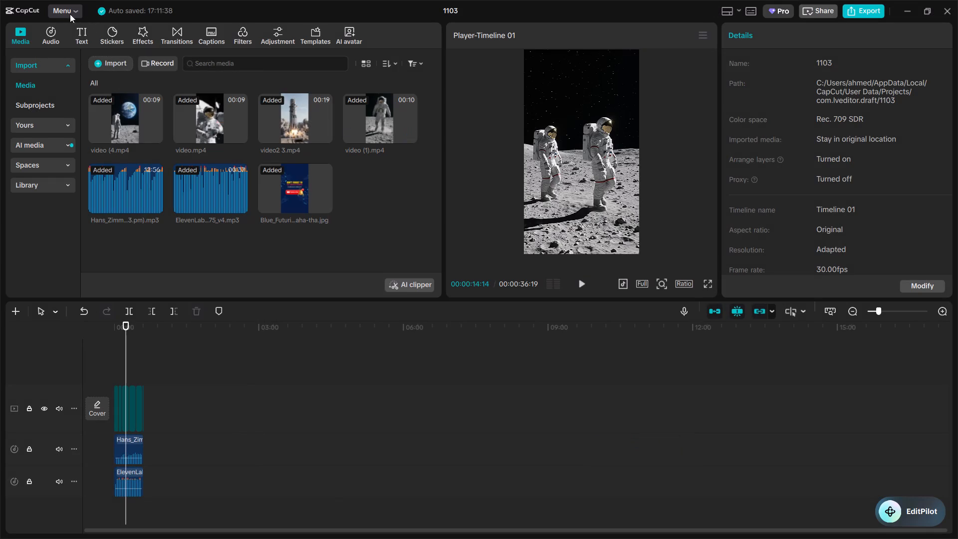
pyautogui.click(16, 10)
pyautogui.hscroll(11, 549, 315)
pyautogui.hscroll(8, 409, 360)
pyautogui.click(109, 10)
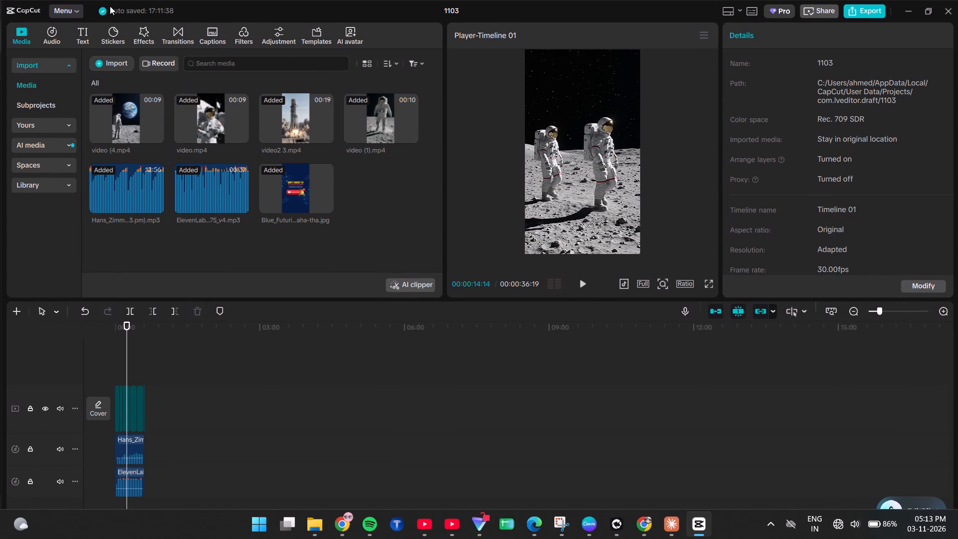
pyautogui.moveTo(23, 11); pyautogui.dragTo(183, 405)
# Leave project 1103 for the home page and minimise CapCut to reveal the export folder.
pyautogui.click(60, 9)
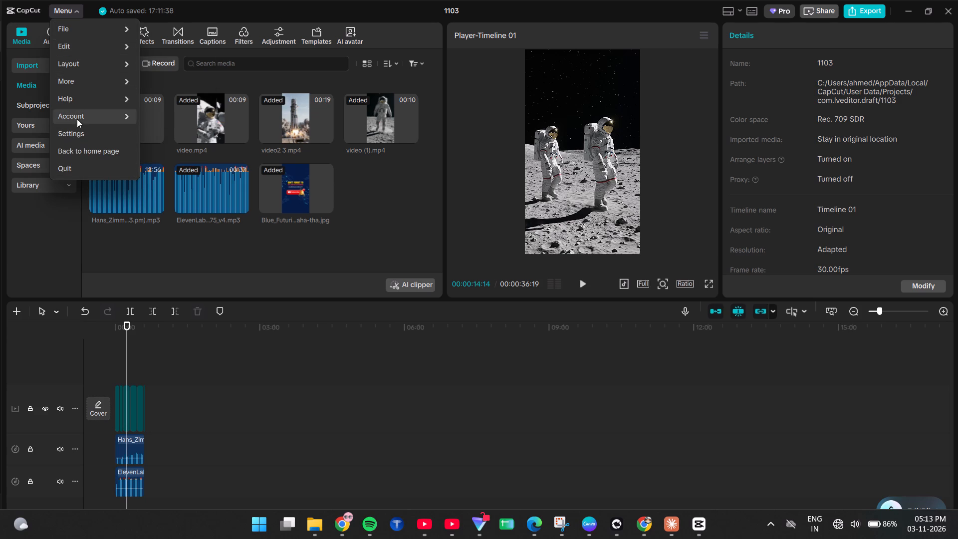
pyautogui.click(76, 147)
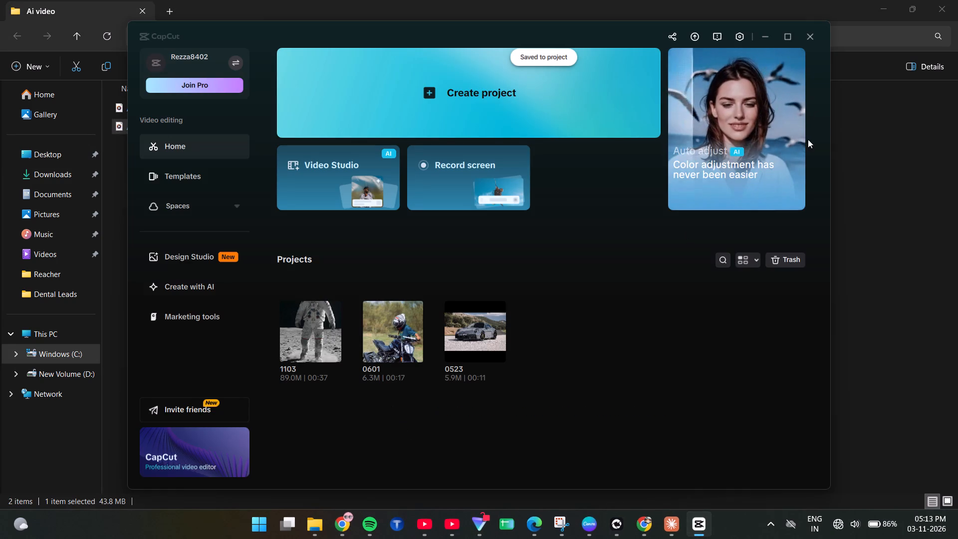
pyautogui.click(765, 34)
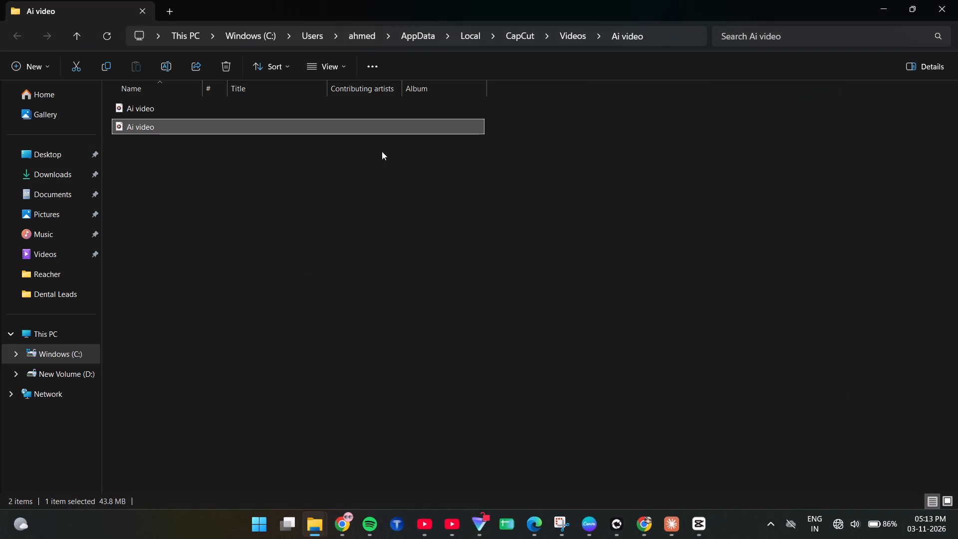
# Play both exported Ai video files in the media player, closing it after each, and minimise the export folder.
pyautogui.doubleClick(318, 131)
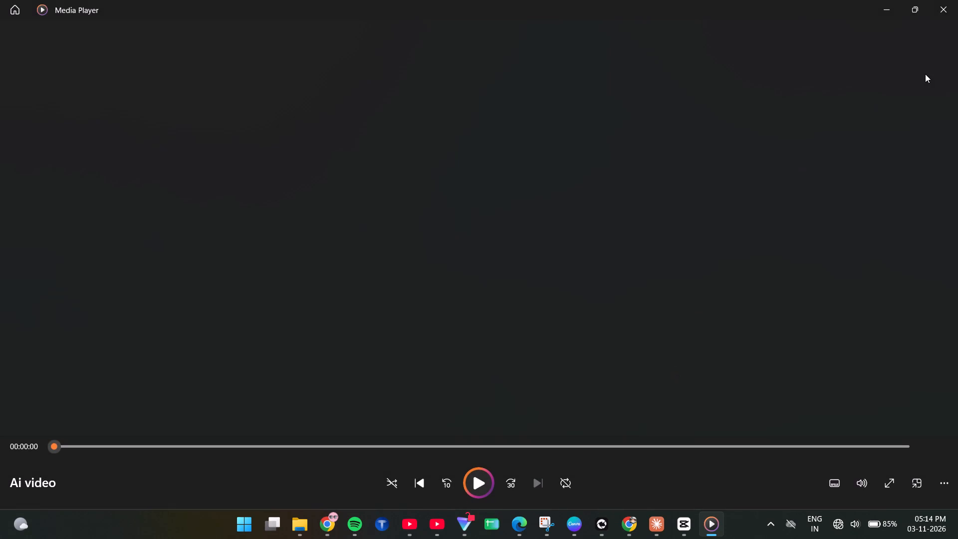
pyautogui.click(937, 19)
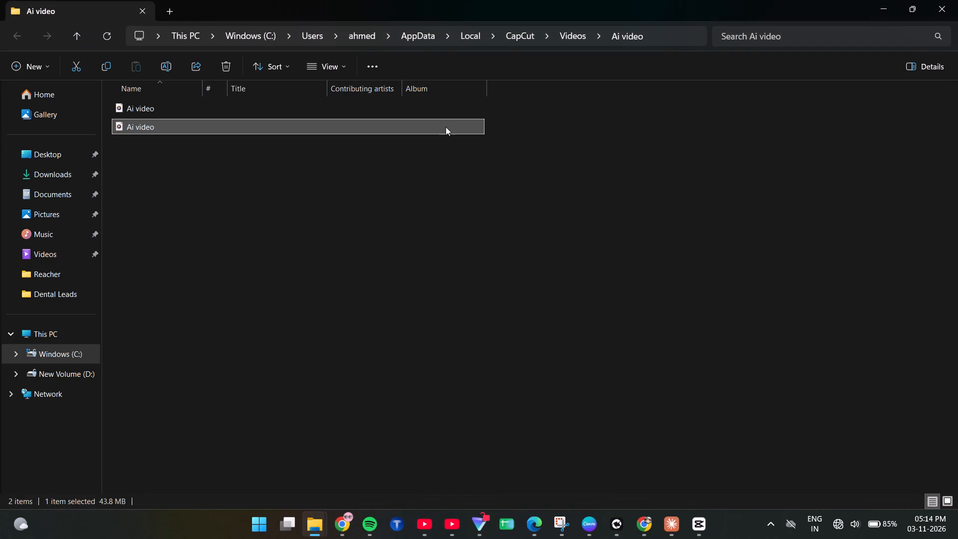
pyautogui.doubleClick(445, 106)
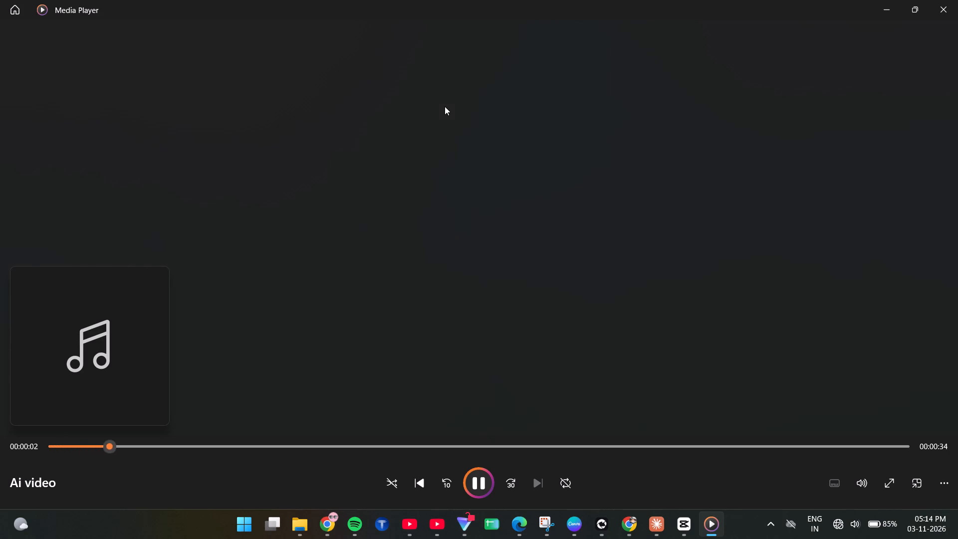
pyautogui.click(957, 0)
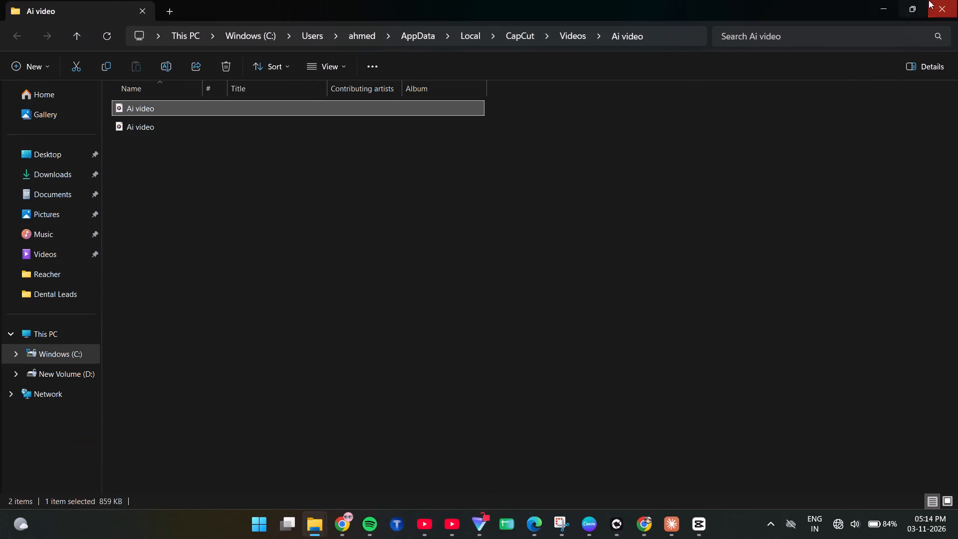
pyautogui.click(875, 8)
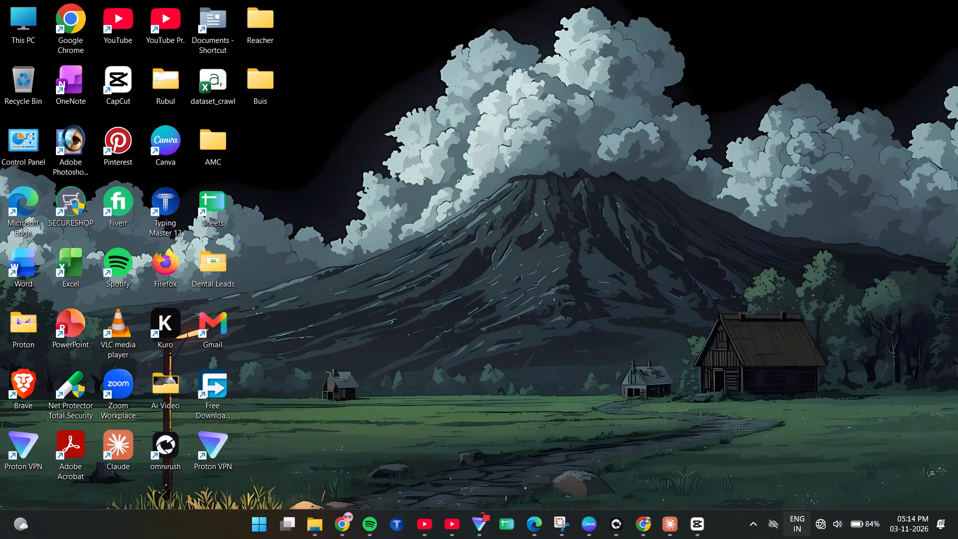
# Switch back to CapCut and reopen project 1103.
pyautogui.doubleClick(698, 527)
pyautogui.click(698, 527)
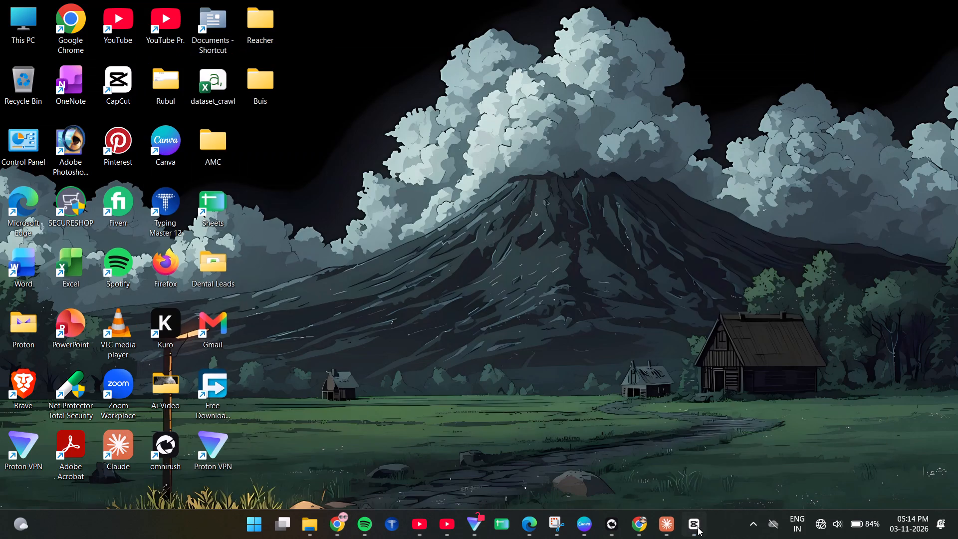
pyautogui.click(323, 334)
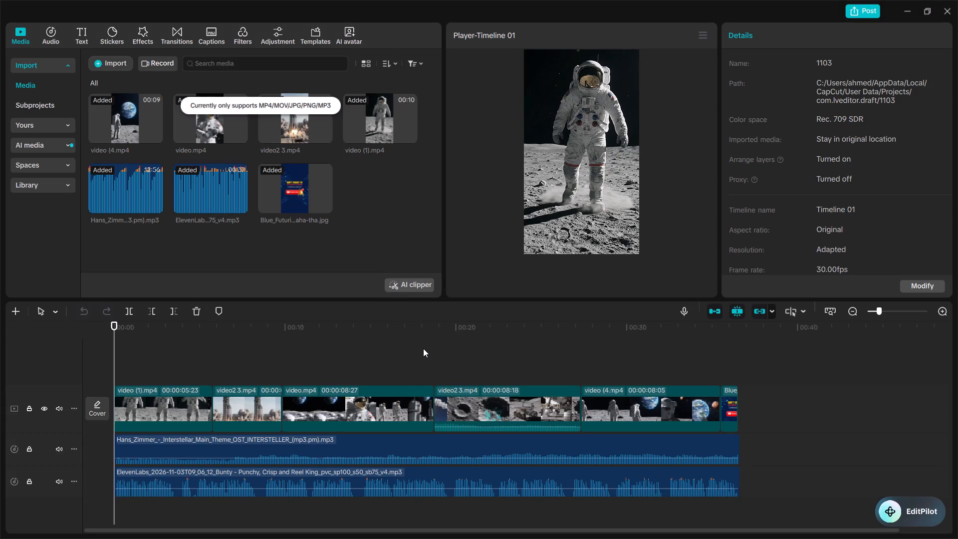
# Play the reopened project's whole timeline from the start to review the edit.
pyautogui.keyDown('ctrl'); pyautogui.scroll(-5, 423, 348); pyautogui.keyUp('ctrl')
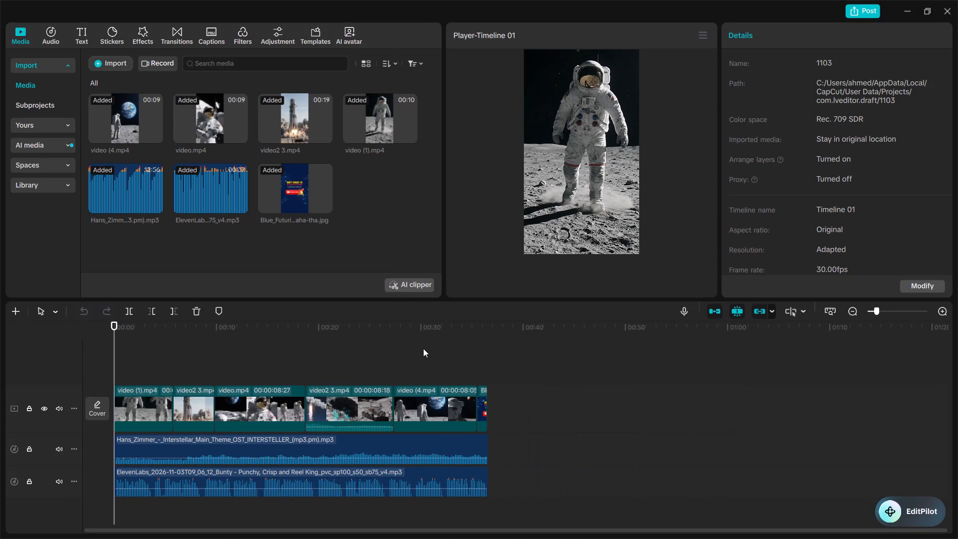
pyautogui.keyDown('ctrl'); pyautogui.scroll(-12, 423, 348); pyautogui.keyUp('ctrl')
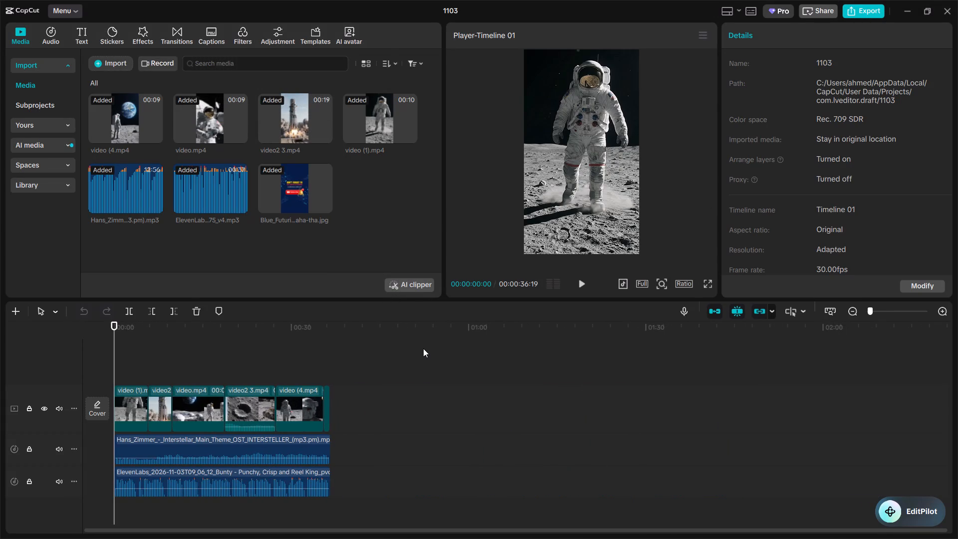
pyautogui.keyDown('ctrl'); pyautogui.scroll(-11, 423, 348); pyautogui.keyUp('ctrl')
pyautogui.click(580, 282)
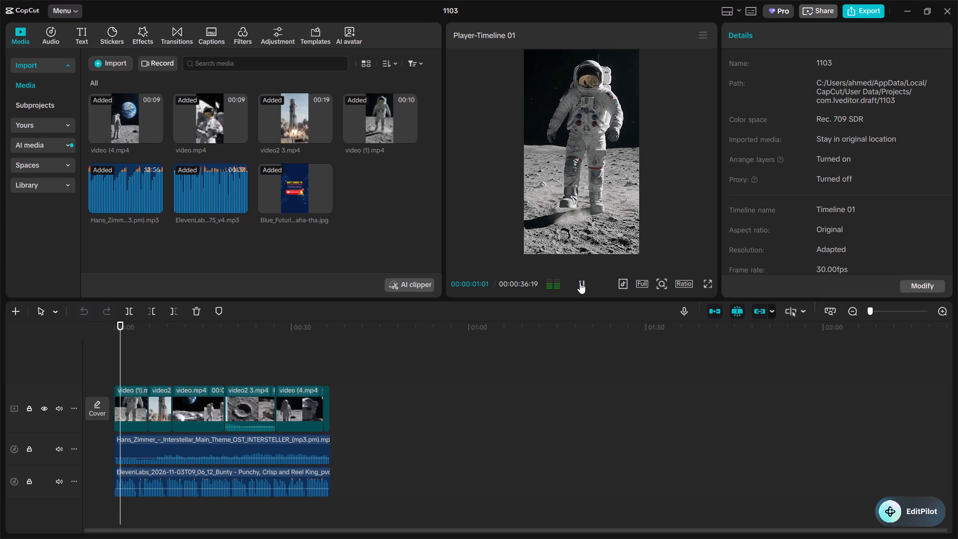
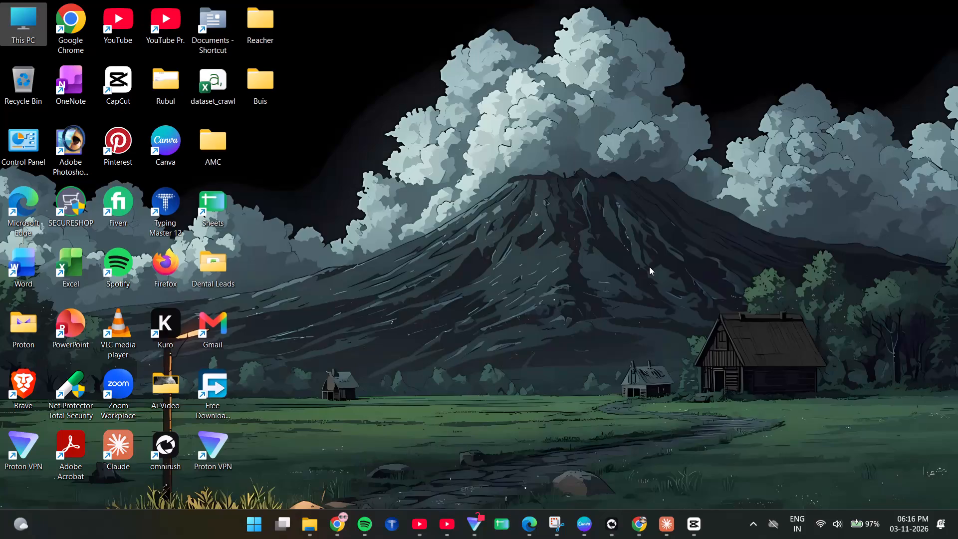
# Switch to Chrome and search Google for "subscribe animation" in a new tab.
pyautogui.click(695, 524)
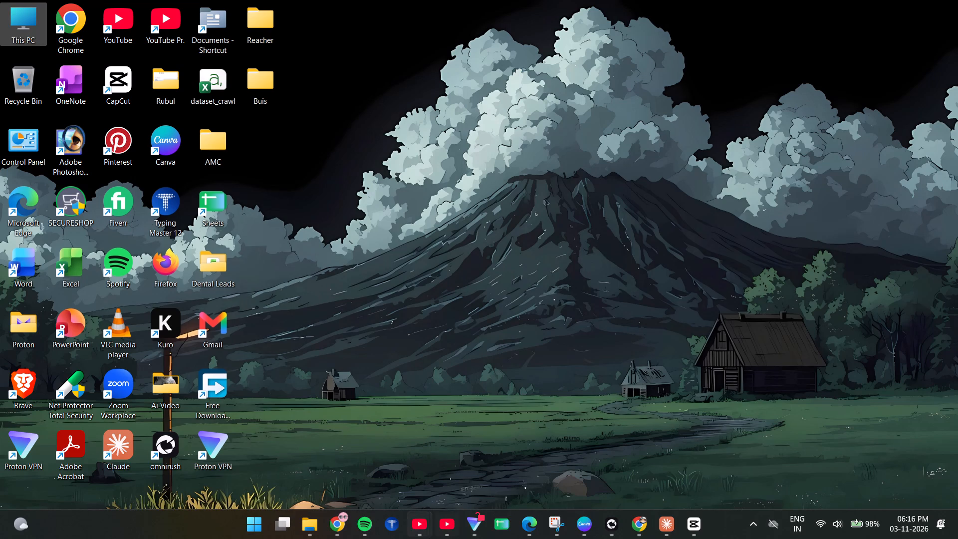
pyautogui.click(322, 523)
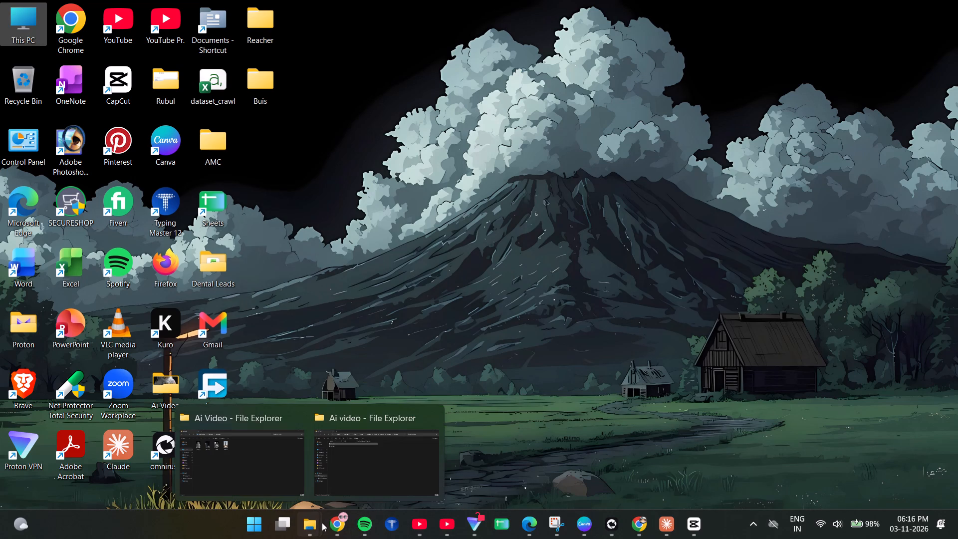
pyautogui.click(334, 523)
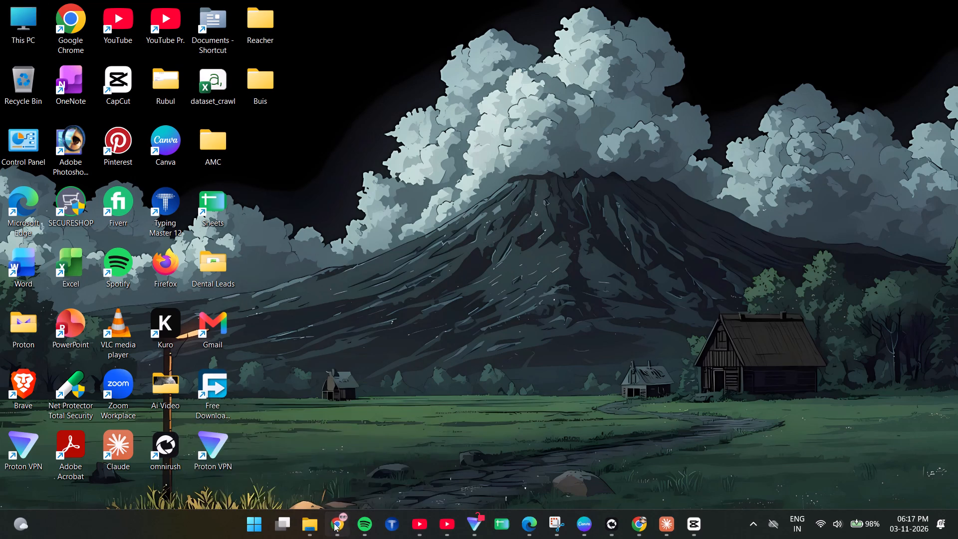
pyautogui.click(748, 9)
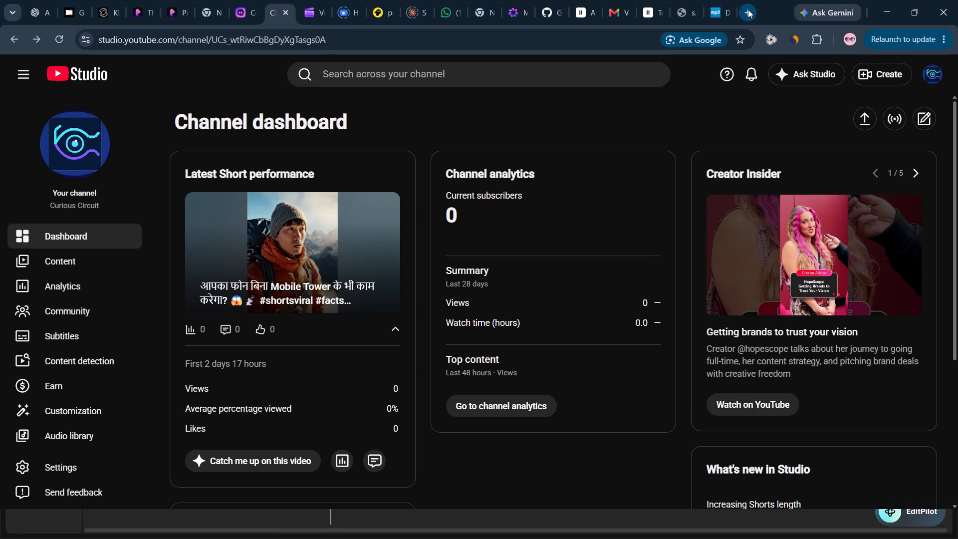
pyautogui.click(634, 40)
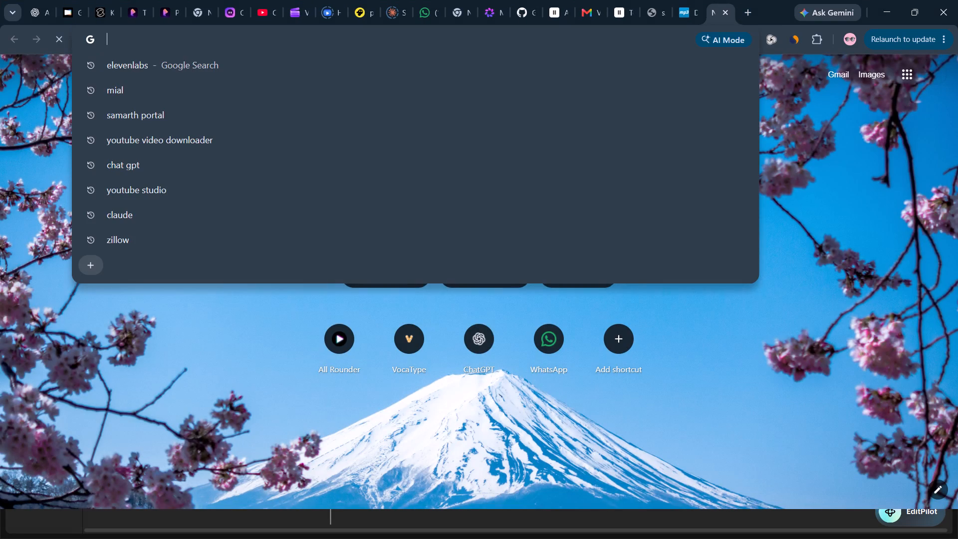
pyautogui.press('s')
pyautogui.write('ubscribe')
pyautogui.press('space')
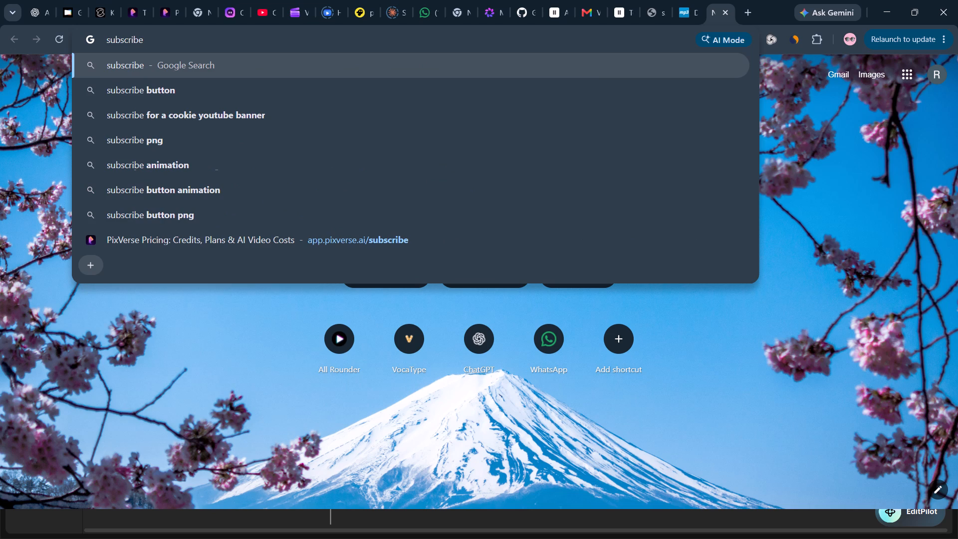
pyautogui.press('a')
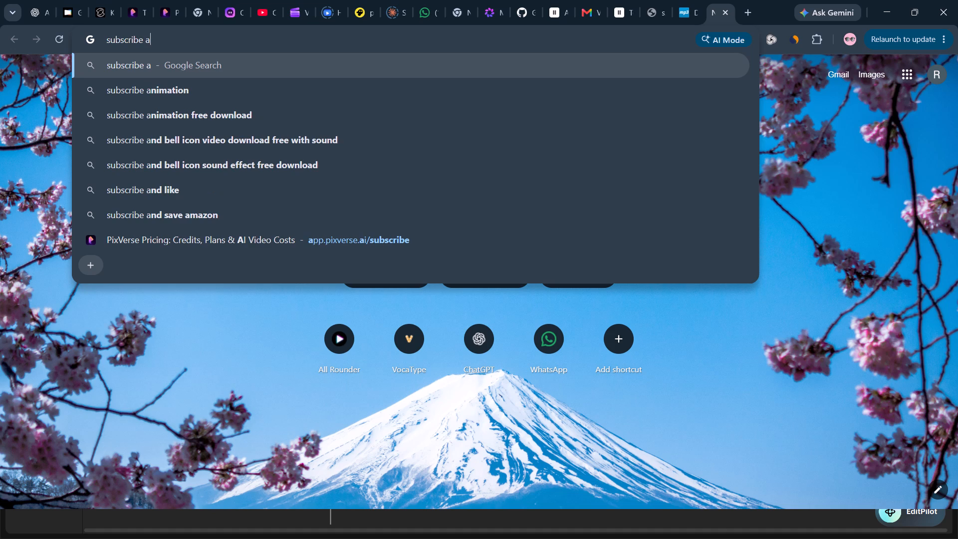
pyautogui.doubleClick(646, 92)
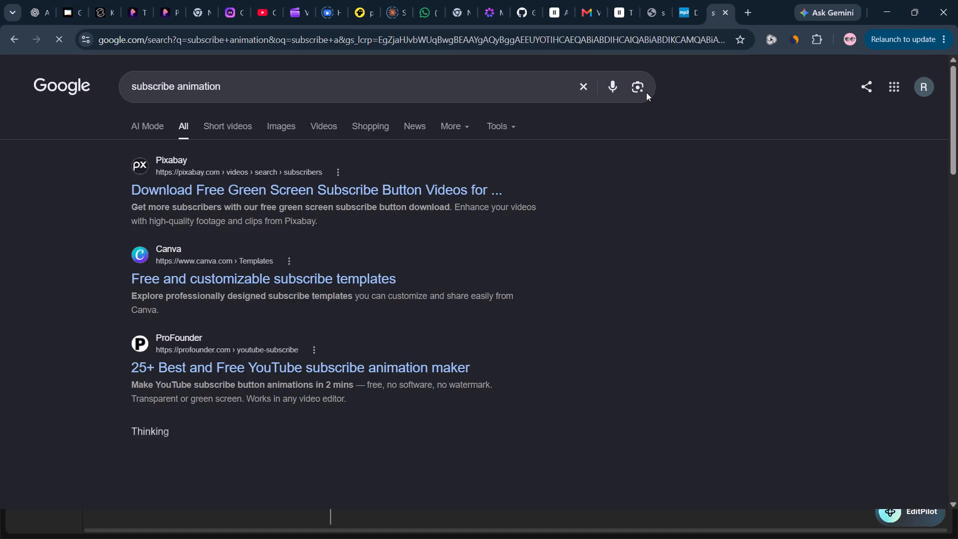
# Open Pixabay's subscribe button videos, preview the sponsored iStock subscribe animation, close its page and return to the Google results.
pyautogui.click(405, 192)
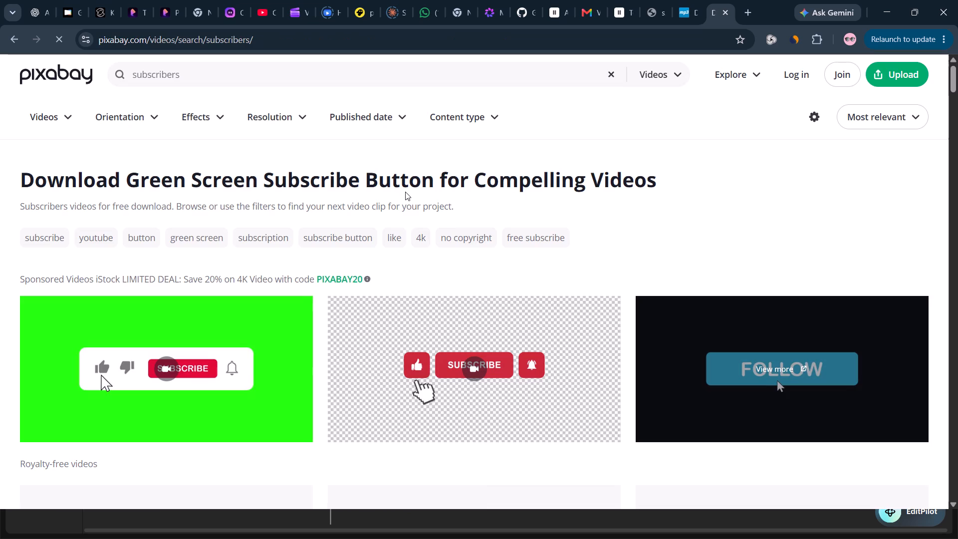
pyautogui.click(169, 367)
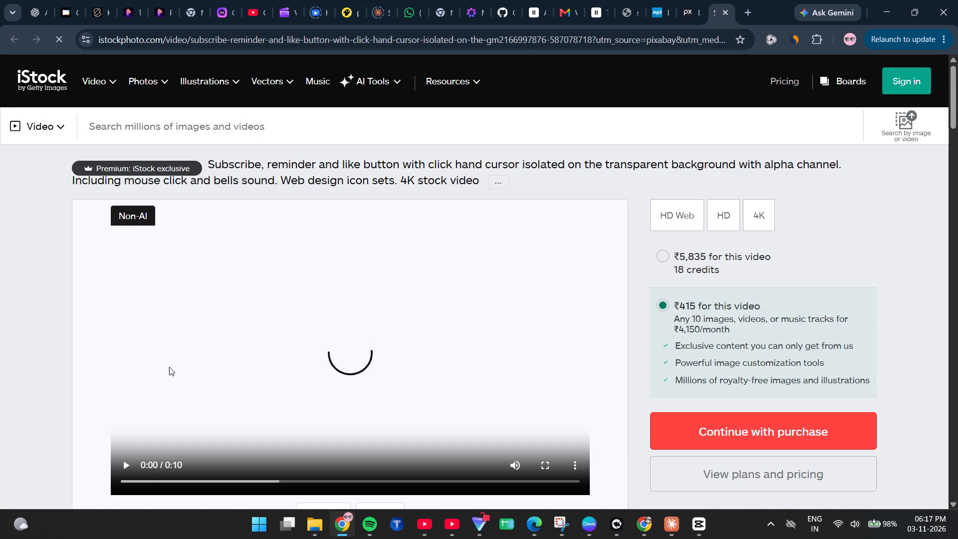
pyautogui.click(128, 465)
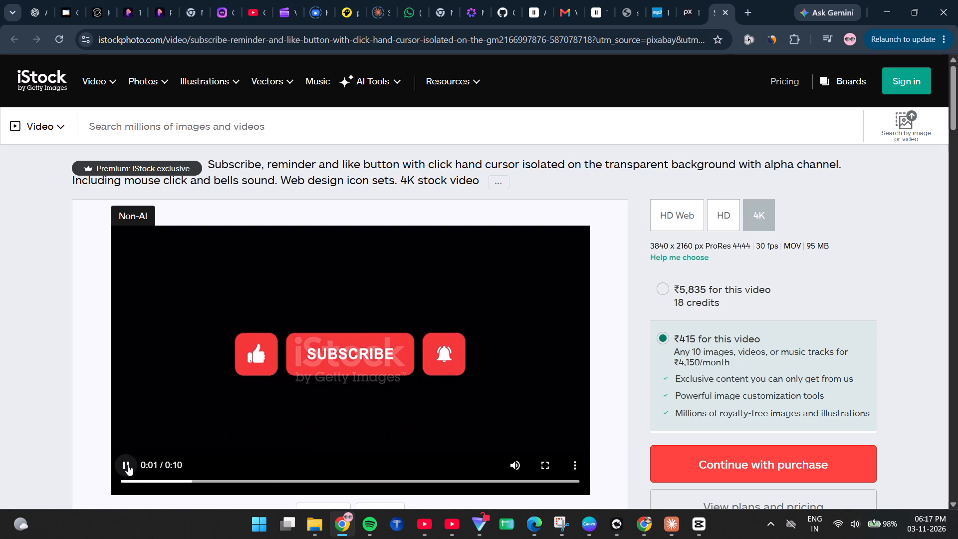
pyautogui.hscroll(7, 17, 427)
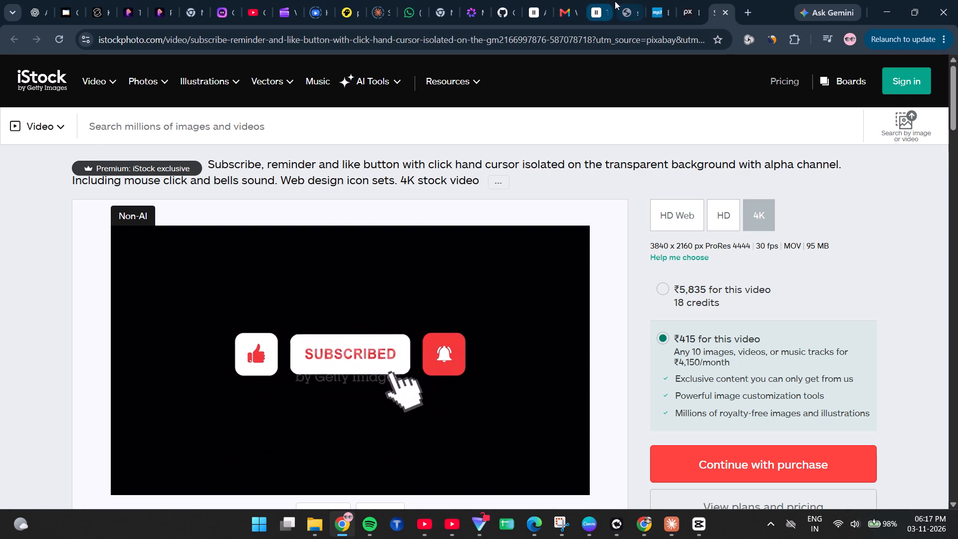
pyautogui.click(691, 5)
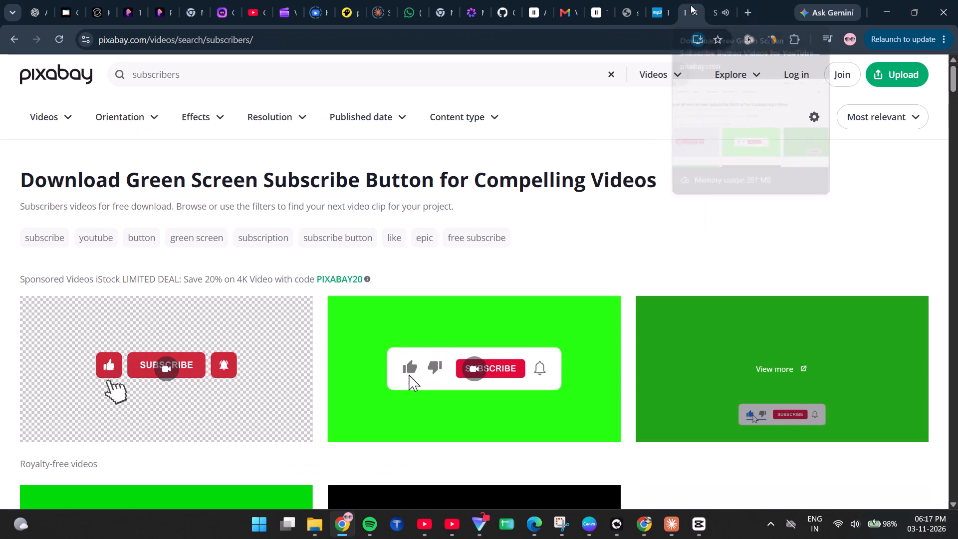
pyautogui.click(724, 12)
pyautogui.click(725, 11)
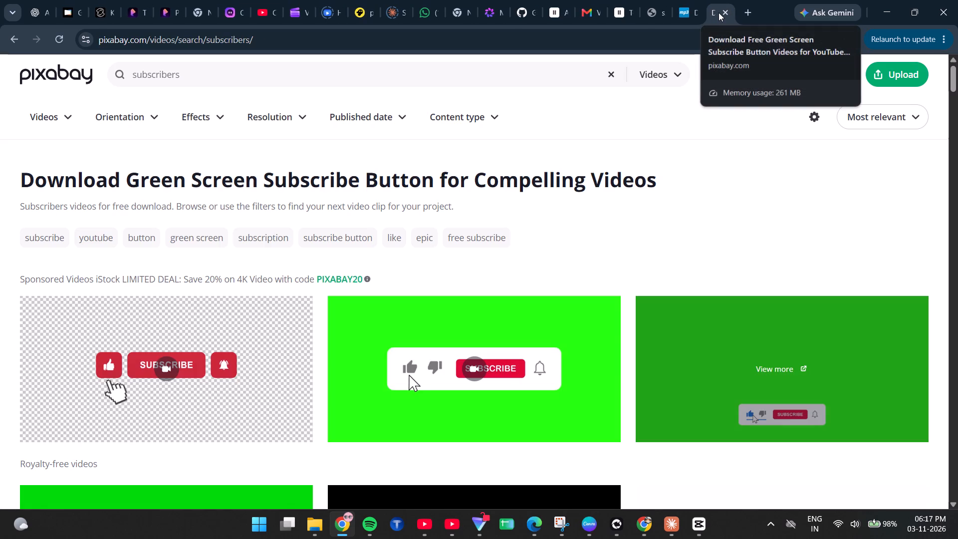
pyautogui.hscroll(7, 371, 237)
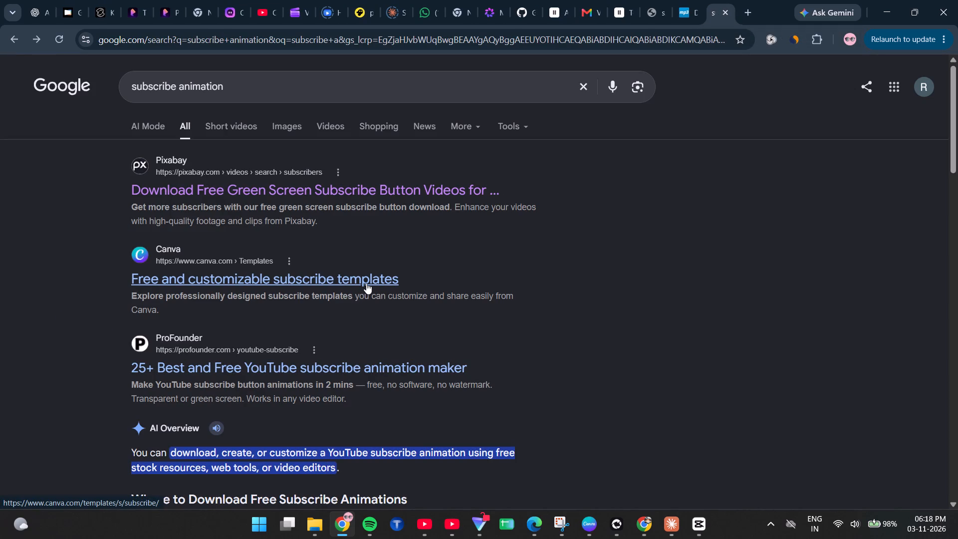
# Change the Google search to "subscribe audio download".
pyautogui.moveTo(280, 93); pyautogui.dragTo(223, 95)
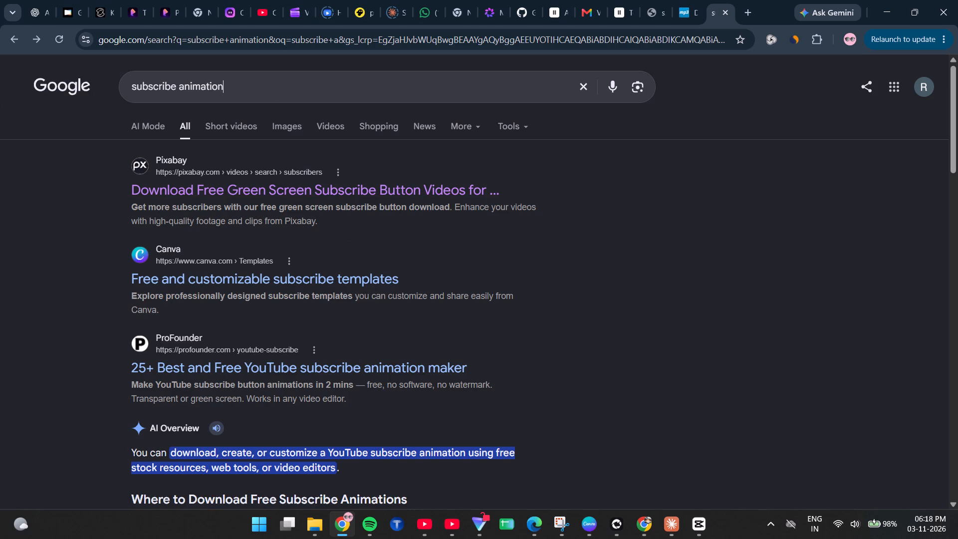
pyautogui.moveTo(223, 95); pyautogui.dragTo(181, 96)
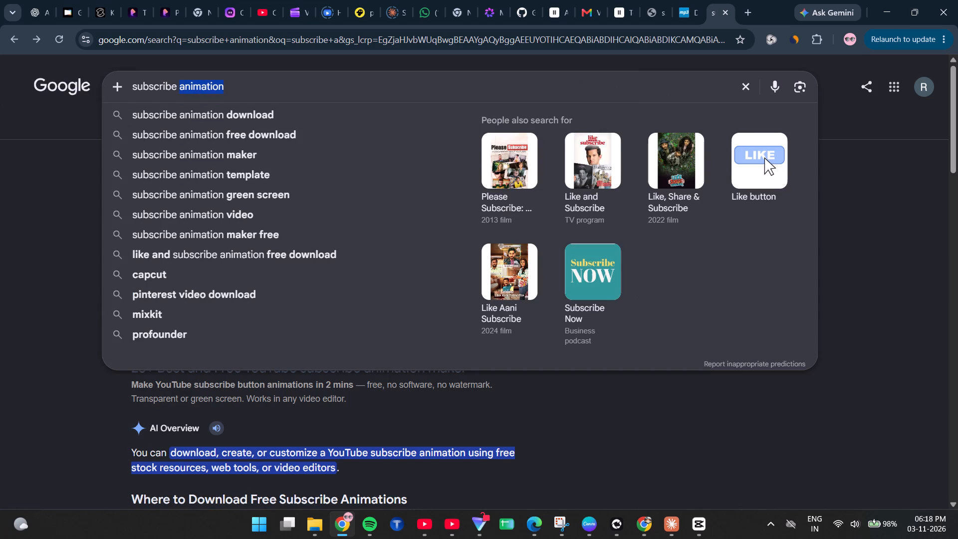
pyautogui.hotkey('shift', 'a')
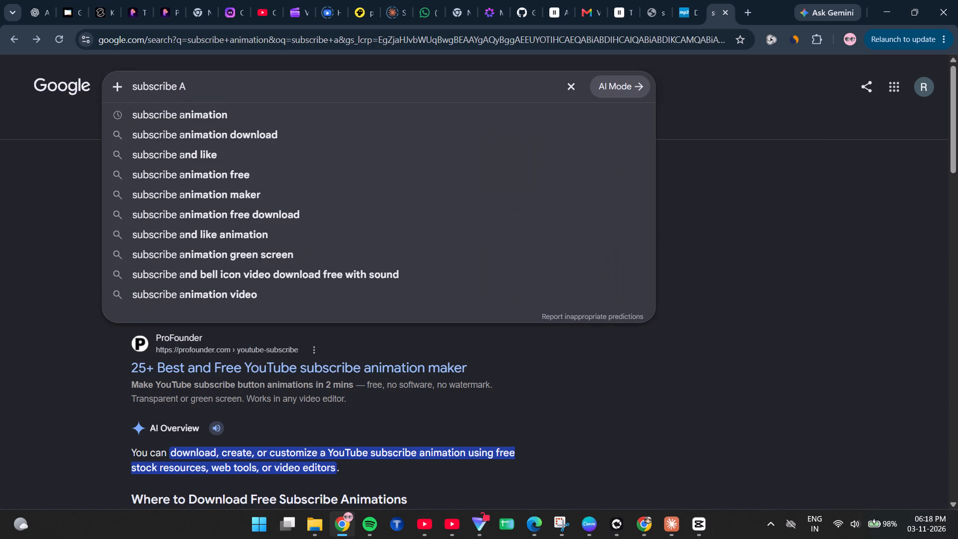
pyautogui.press('u')
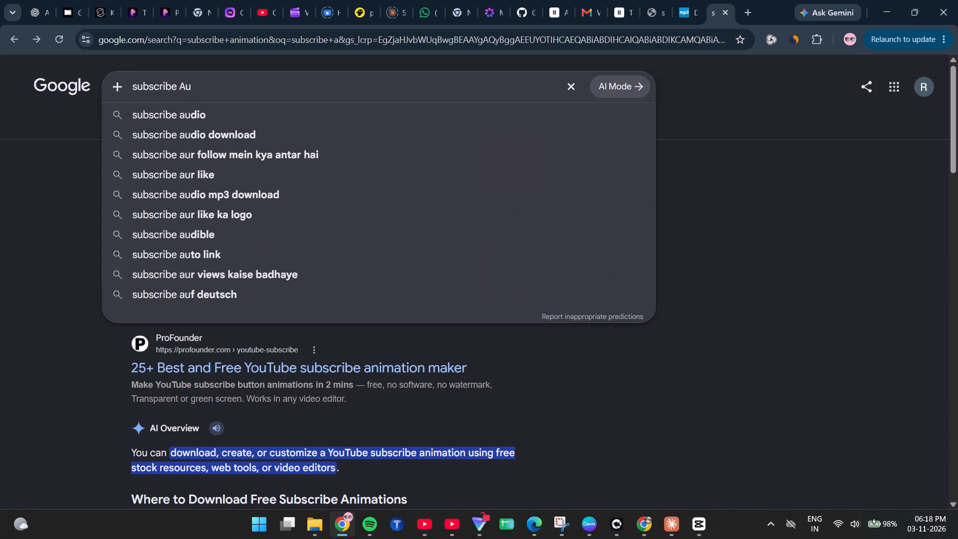
pyautogui.press('d')
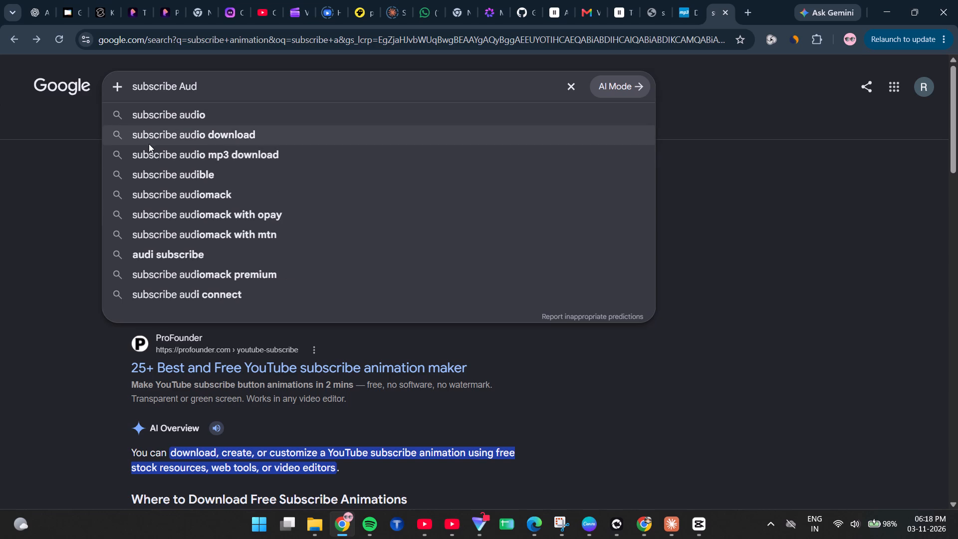
pyautogui.click(150, 143)
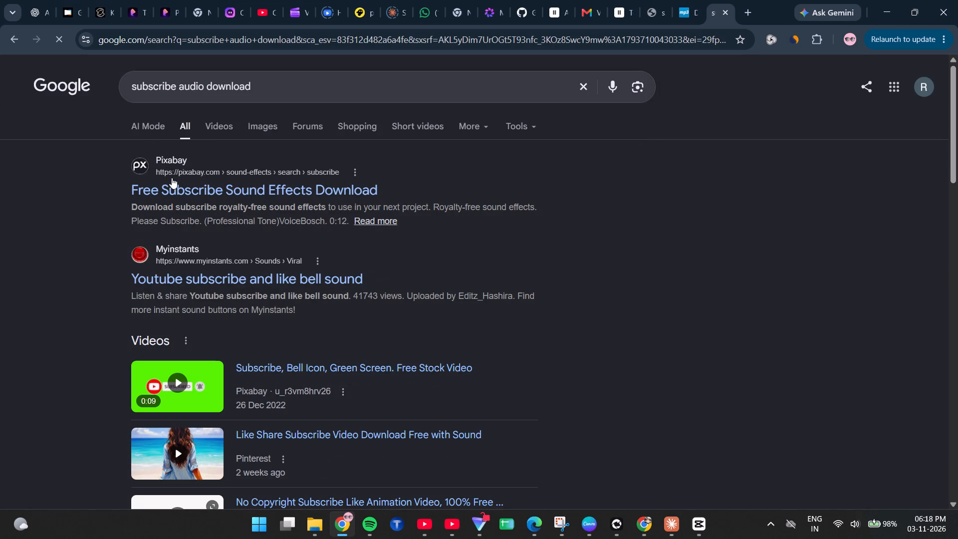
# Open Pixabay's subscribe sound effects, preview the entries from Bell Notification down to Subscribe For More Content, and return to the search results.
pyautogui.click(180, 188)
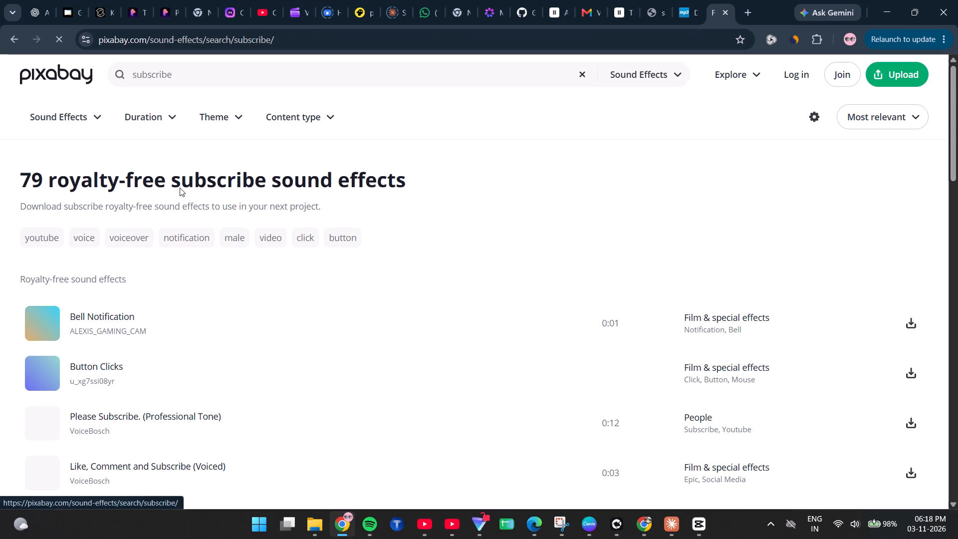
pyautogui.click(42, 319)
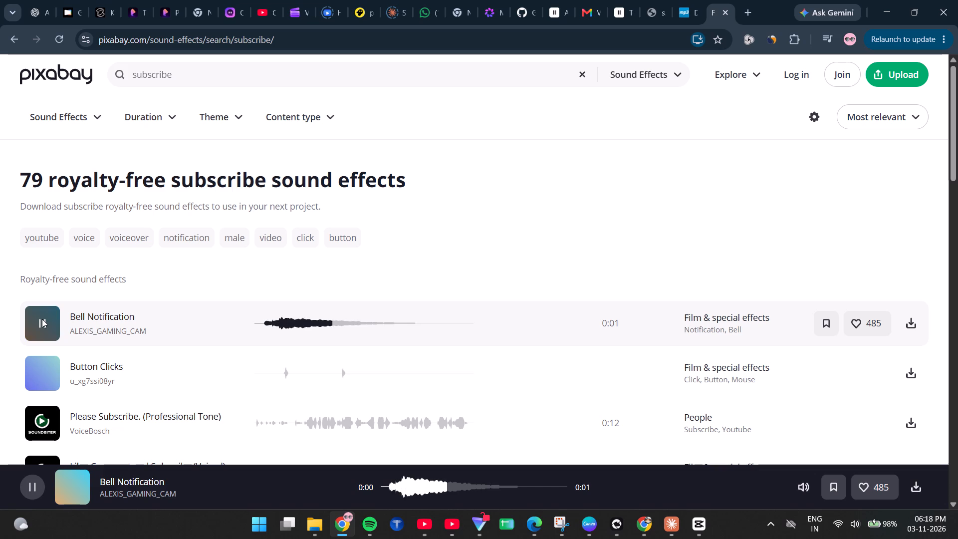
pyautogui.click(43, 374)
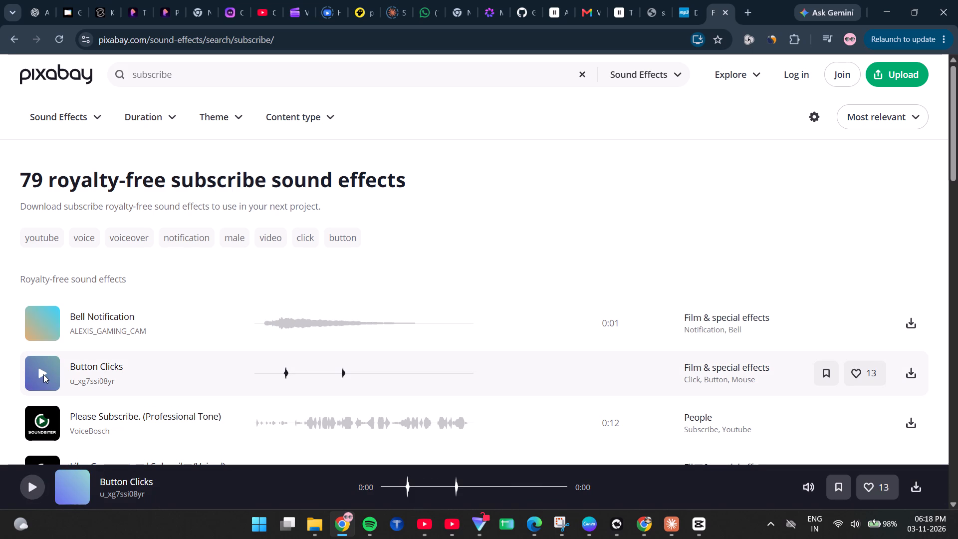
pyautogui.click(39, 419)
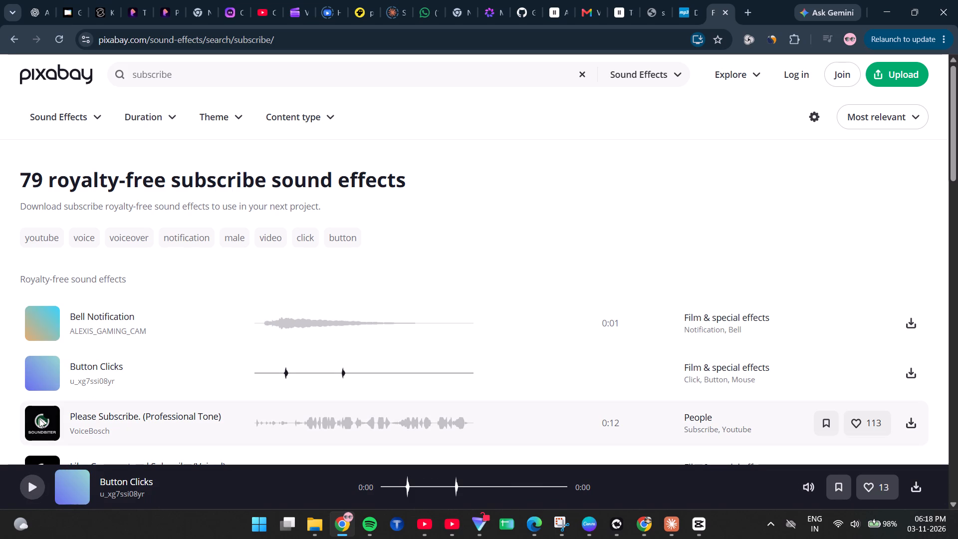
pyautogui.scroll(-1, 39, 419)
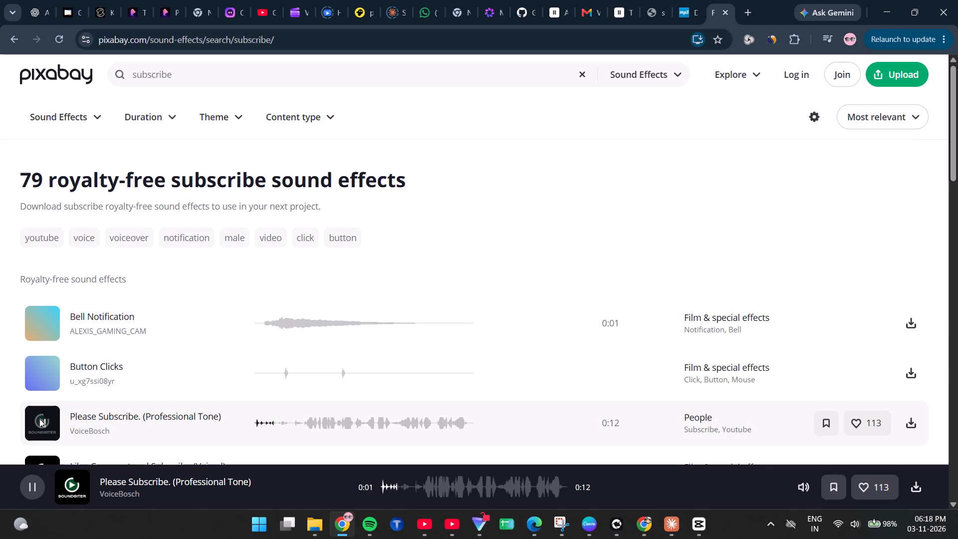
pyautogui.scroll(-1, 39, 419)
pyautogui.click(39, 402)
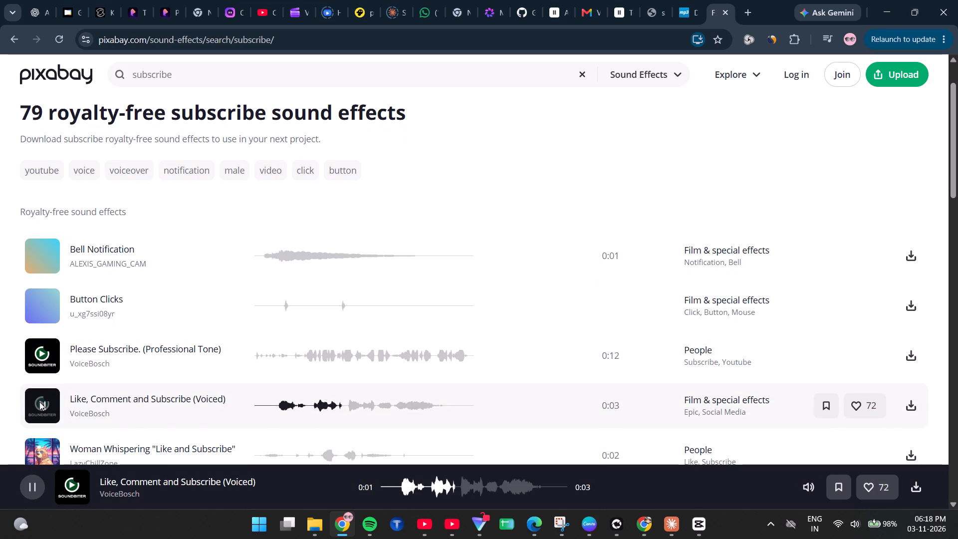
pyautogui.scroll(-1, 39, 402)
pyautogui.click(40, 393)
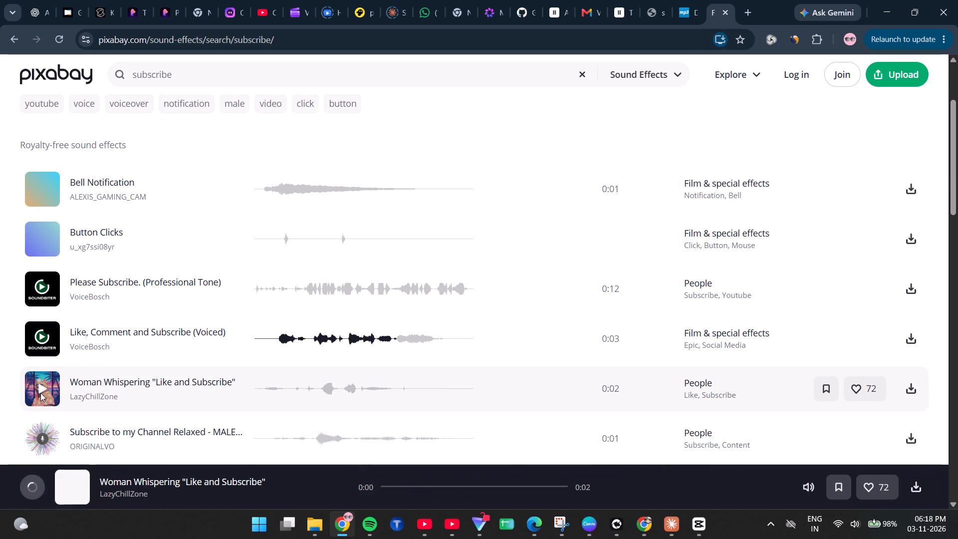
pyautogui.click(40, 436)
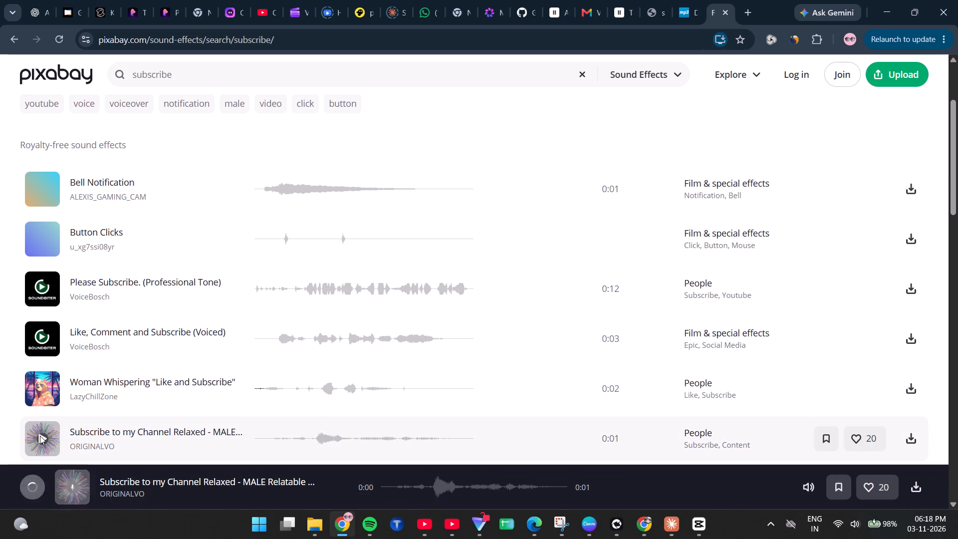
pyautogui.scroll(-1, 40, 436)
pyautogui.click(40, 436)
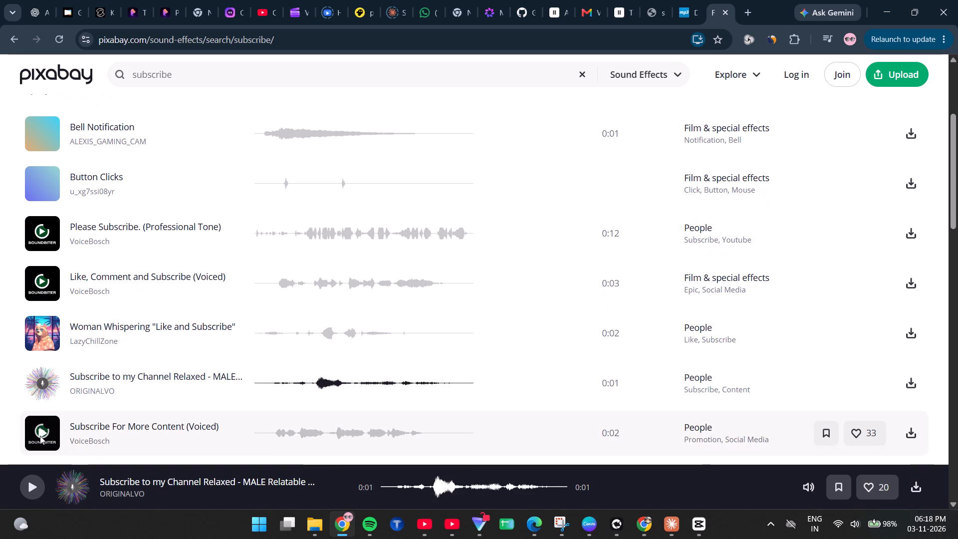
pyautogui.hscroll(6, 40, 436)
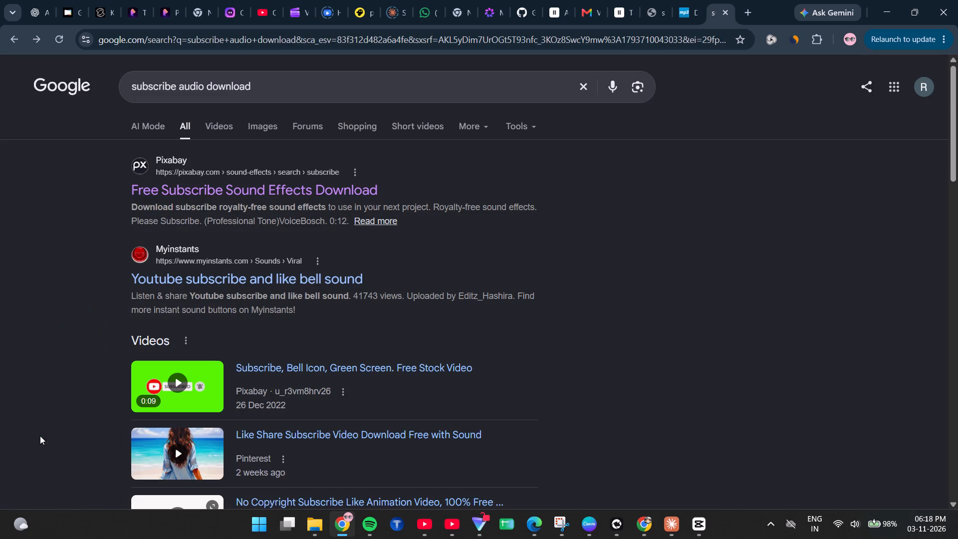
# Open the Myinstants page "Youtube subscribe and like bell sound", play the sound and download it as MP3.
pyautogui.click(209, 281)
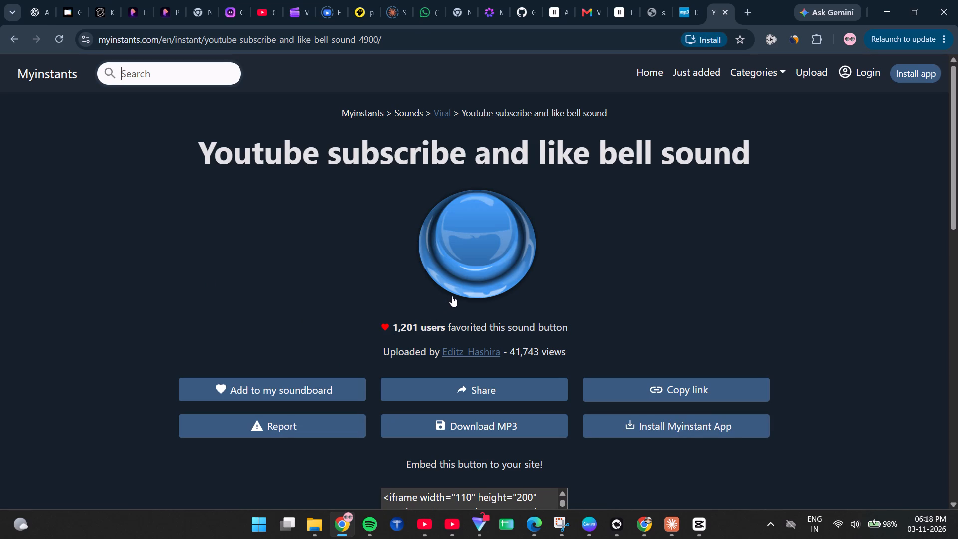
pyautogui.click(472, 282)
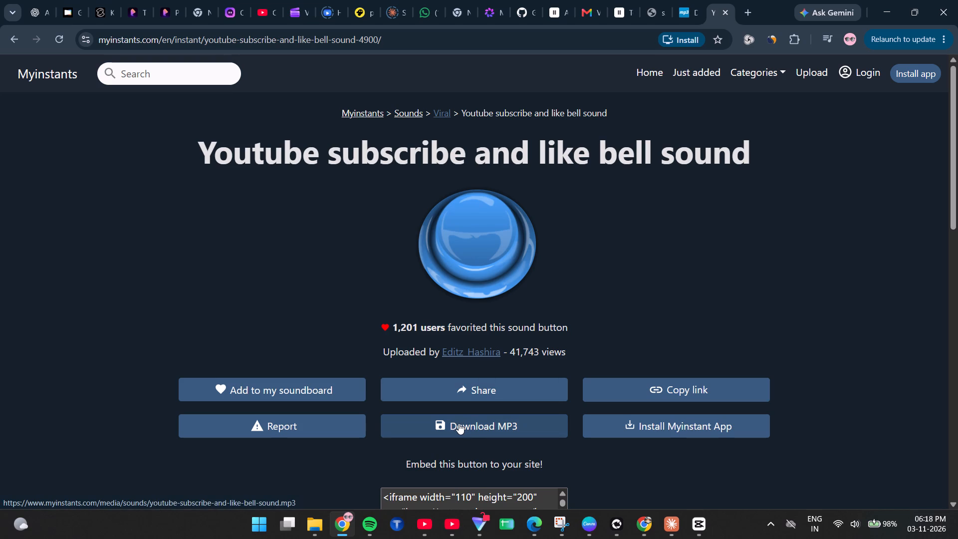
pyautogui.scroll(-2, 459, 423)
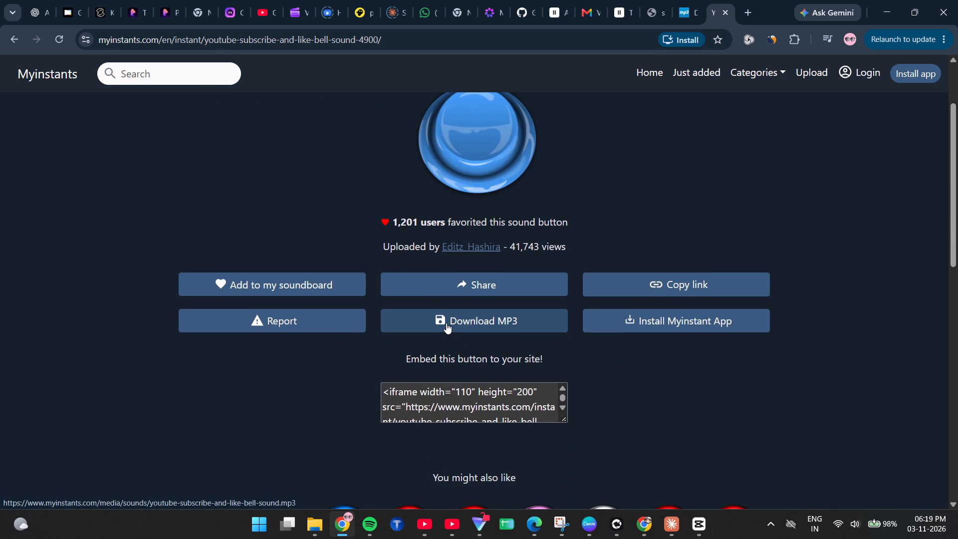
pyautogui.click(446, 323)
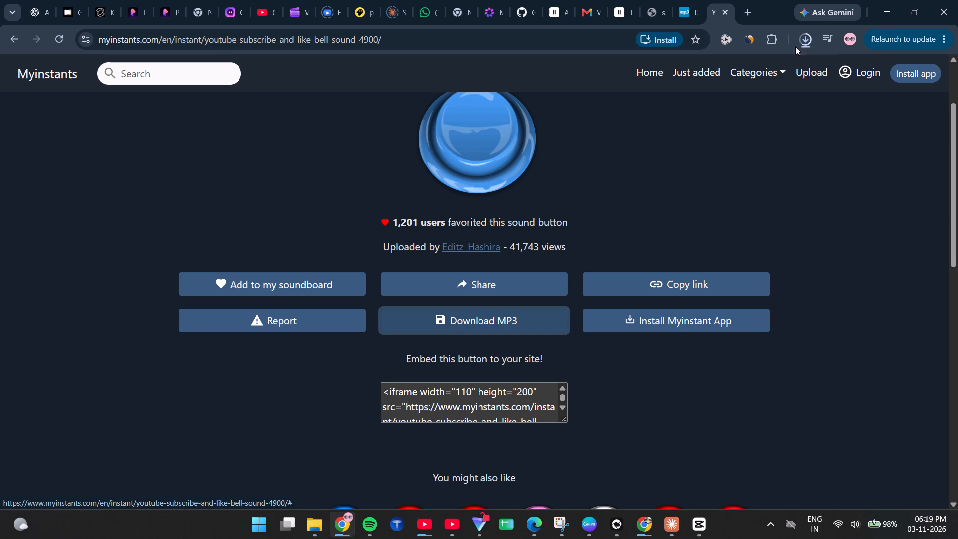
# Show the downloaded youtube-subscribe-and-like-bell-sound file in the Downloads folder, and put the folder window away.
pyautogui.click(799, 32)
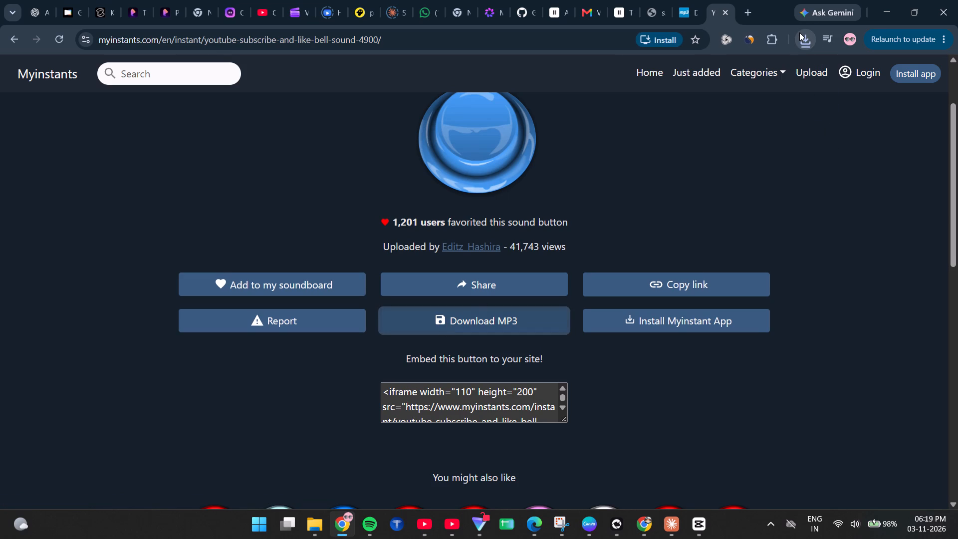
pyautogui.click(803, 38)
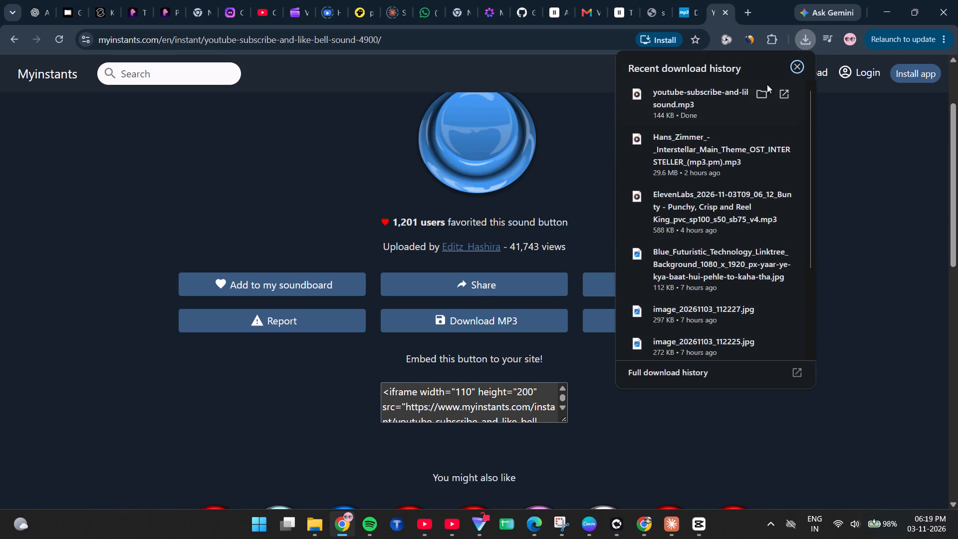
pyautogui.click(761, 92)
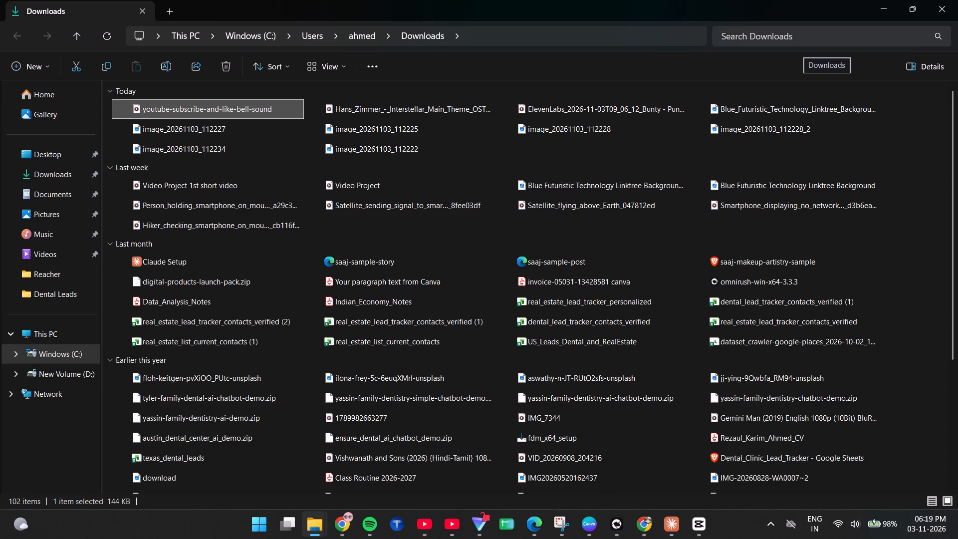
pyautogui.click(881, 11)
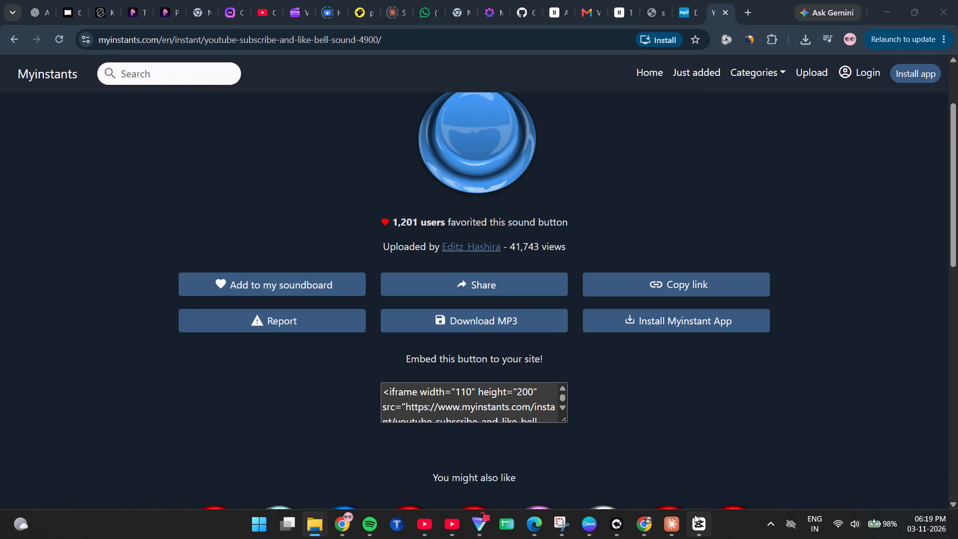
# Switch to CapCut and import youtube-subscribe-and-like-bell-sound from Downloads into the project media.
pyautogui.click(695, 515)
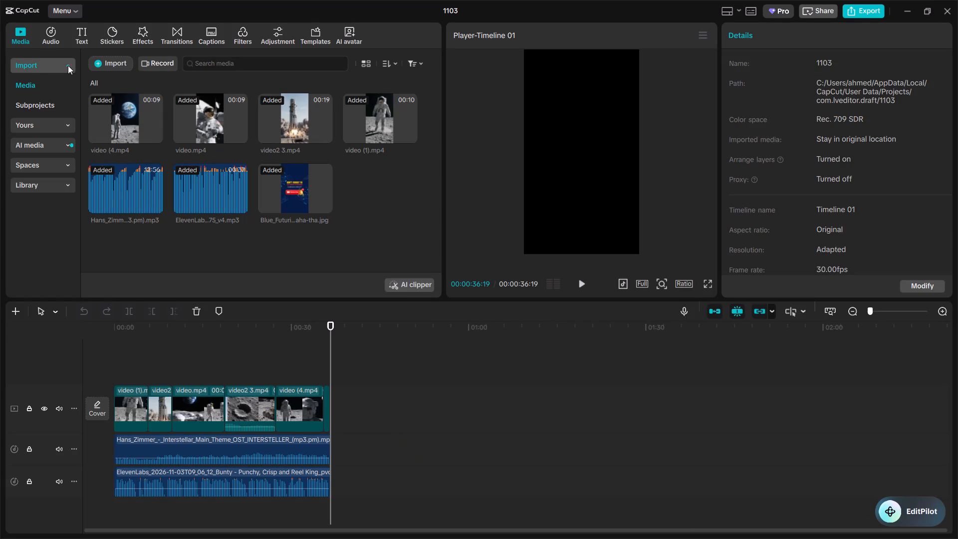
pyautogui.click(91, 63)
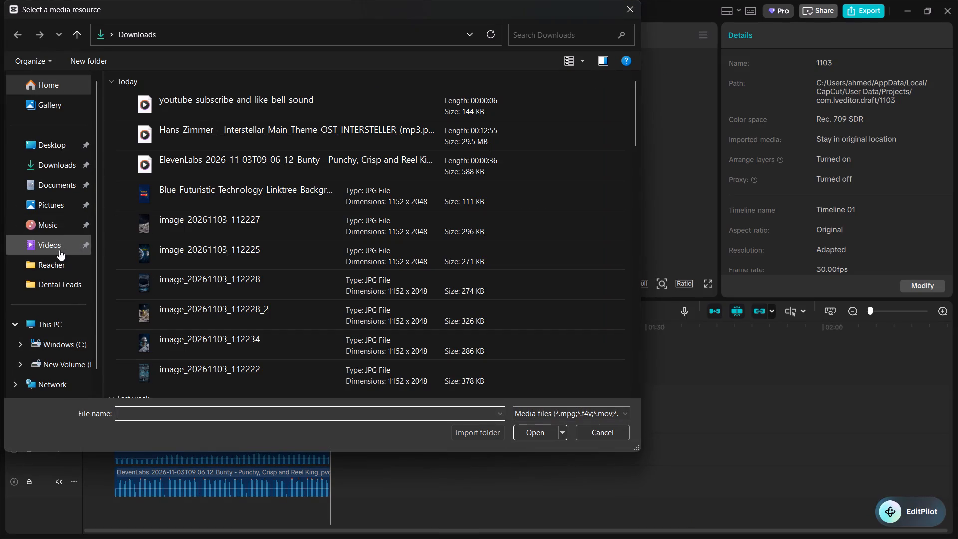
pyautogui.click(165, 109)
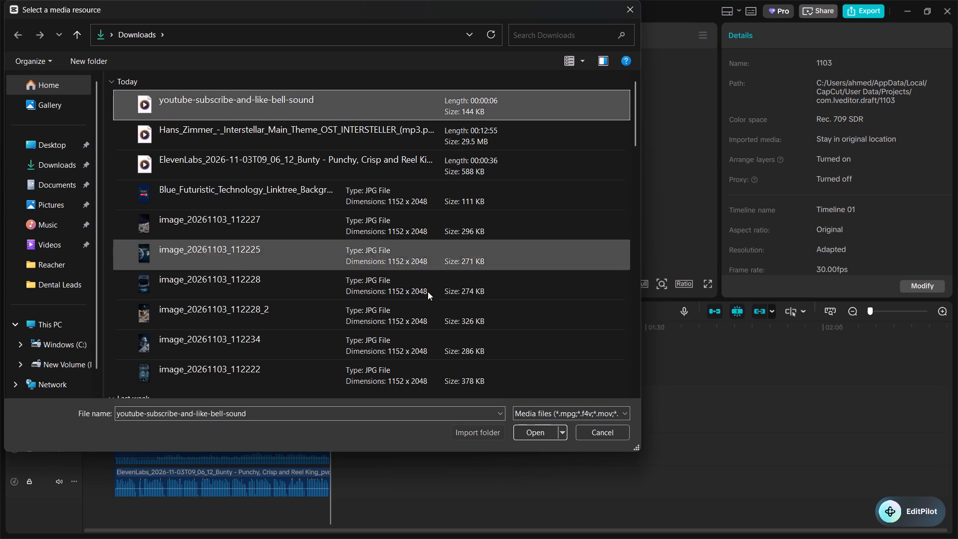
pyautogui.click(530, 427)
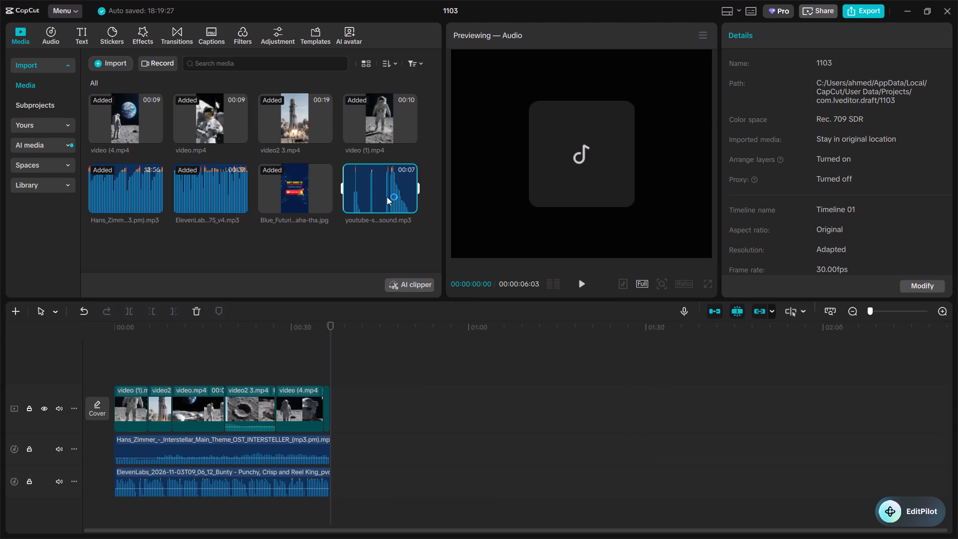
# Add the bell sound on a new audio track below the voice-over, with its end aligned to the video's end.
pyautogui.moveTo(387, 197); pyautogui.dragTo(347, 509)
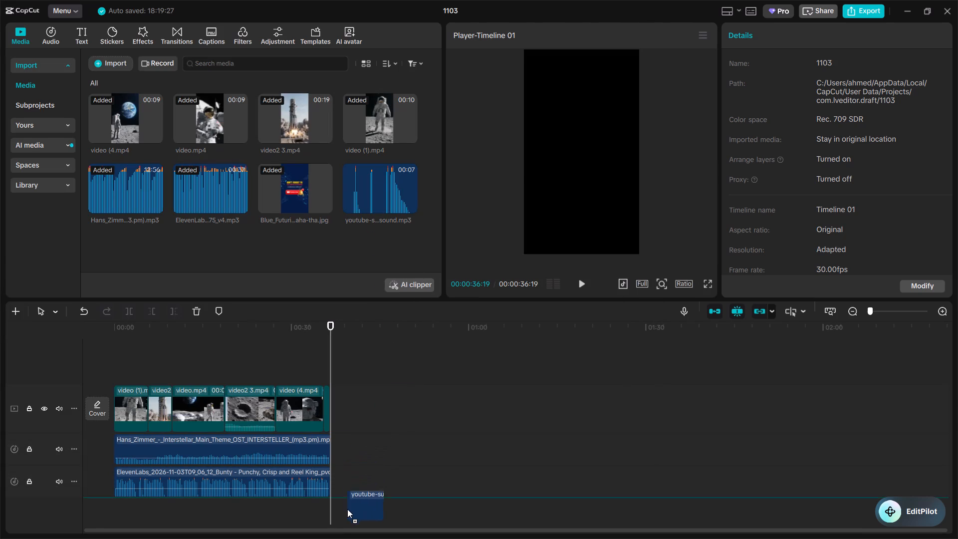
pyautogui.moveTo(347, 509); pyautogui.dragTo(333, 519)
pyautogui.moveTo(340, 505); pyautogui.dragTo(336, 505)
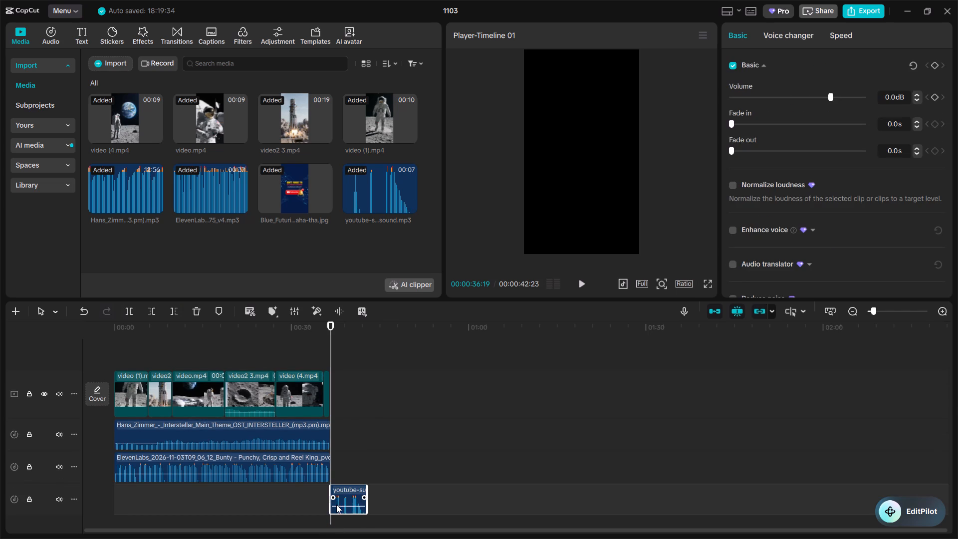
pyautogui.moveTo(336, 505); pyautogui.dragTo(301, 506)
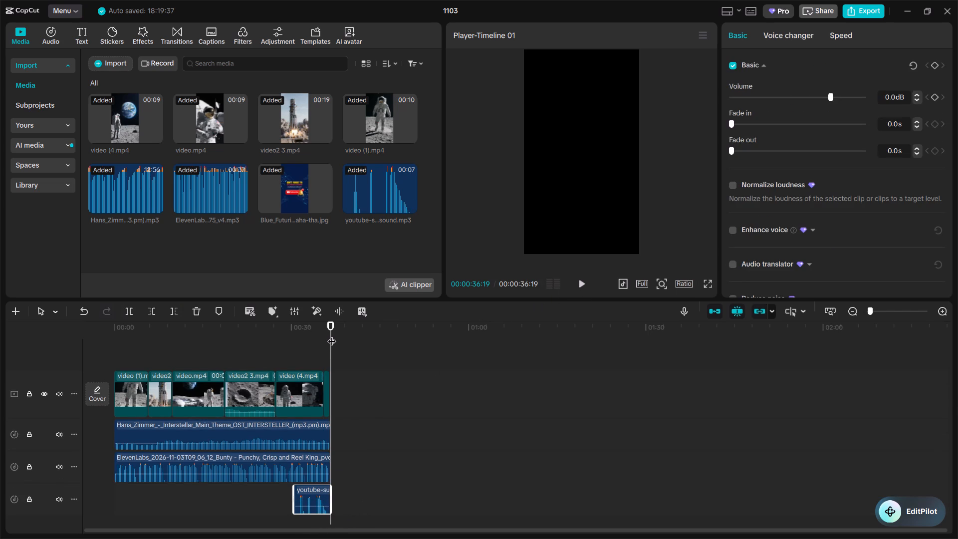
# Play the end of the timeline from about 29 seconds to check the bell sound's timing.
pyautogui.moveTo(332, 335); pyautogui.dragTo(286, 352)
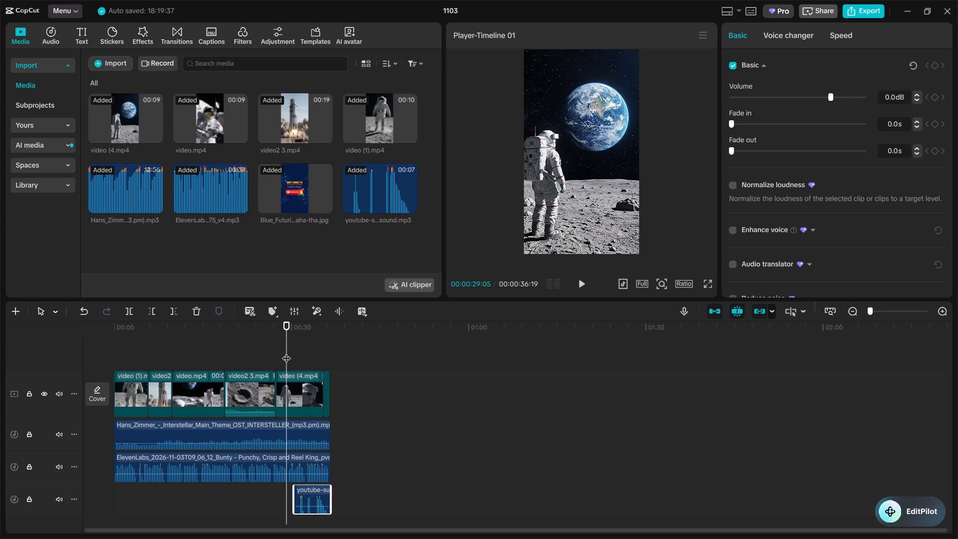
pyautogui.click(580, 286)
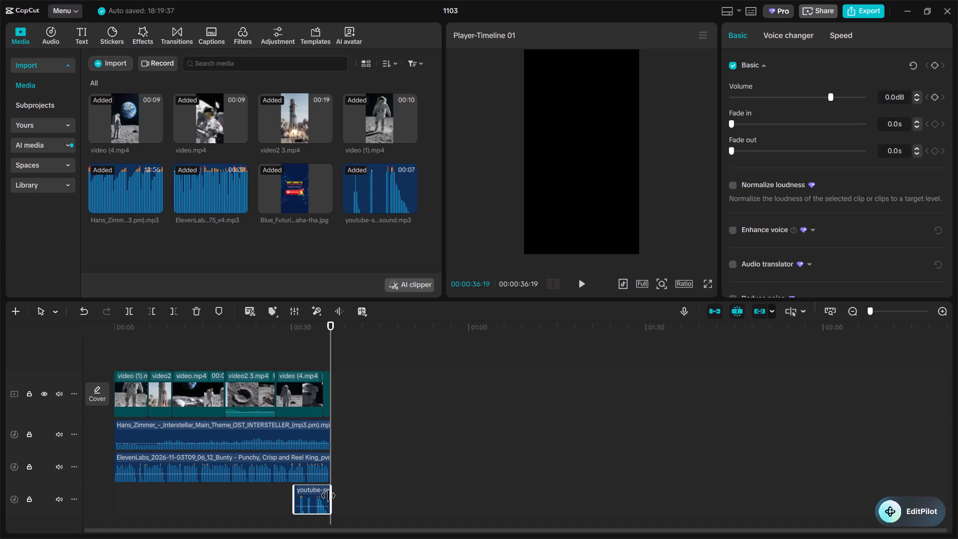
# Trim both ends of the bell sound to a short middle portion and move it flush with the video's end.
pyautogui.moveTo(328, 496); pyautogui.dragTo(319, 501)
pyautogui.moveTo(325, 498); pyautogui.dragTo(312, 499)
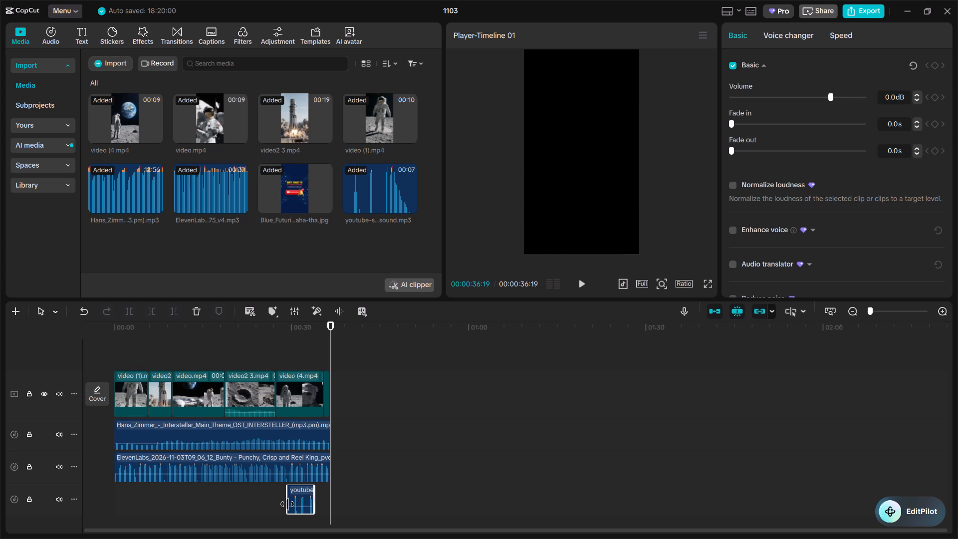
pyautogui.moveTo(287, 504); pyautogui.dragTo(305, 505)
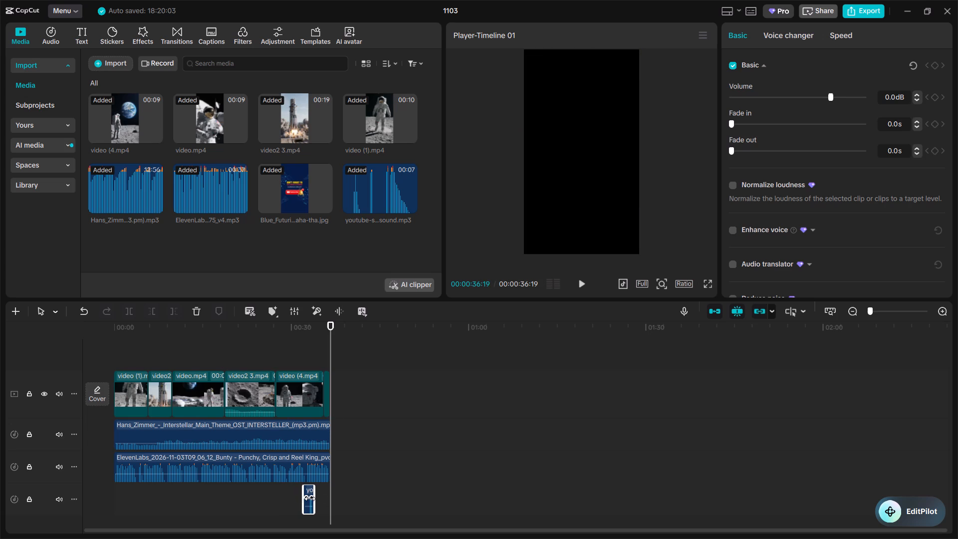
pyautogui.click(309, 499)
pyautogui.moveTo(308, 512); pyautogui.dragTo(324, 512)
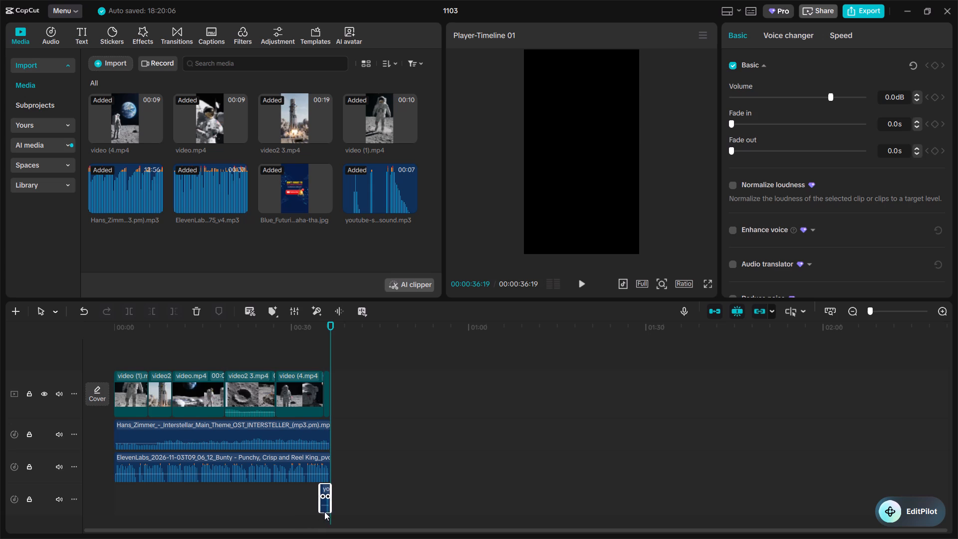
pyautogui.moveTo(324, 512); pyautogui.dragTo(325, 512)
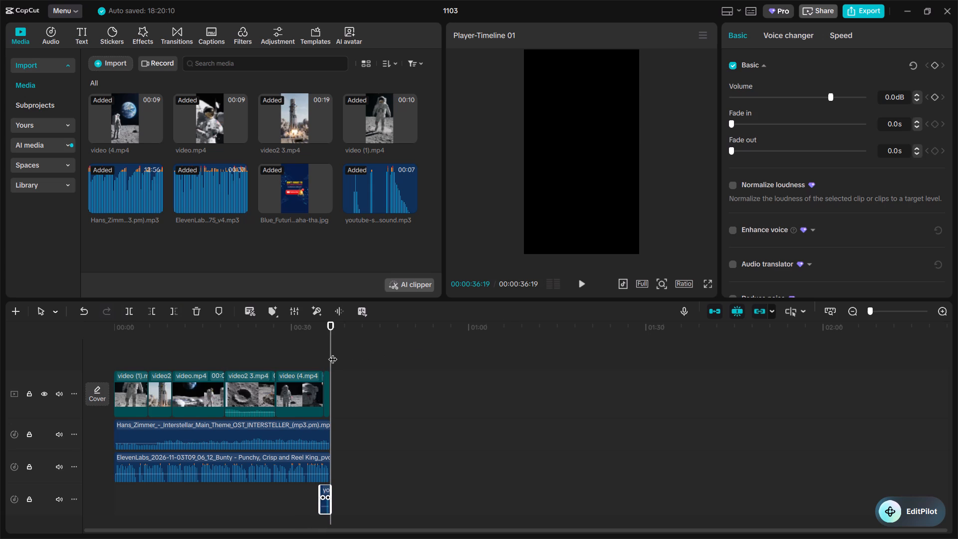
# Play the ending from about 34 seconds to check the trimmed bell sound, and replay the opening of the timeline.
pyautogui.moveTo(332, 353); pyautogui.dragTo(315, 358)
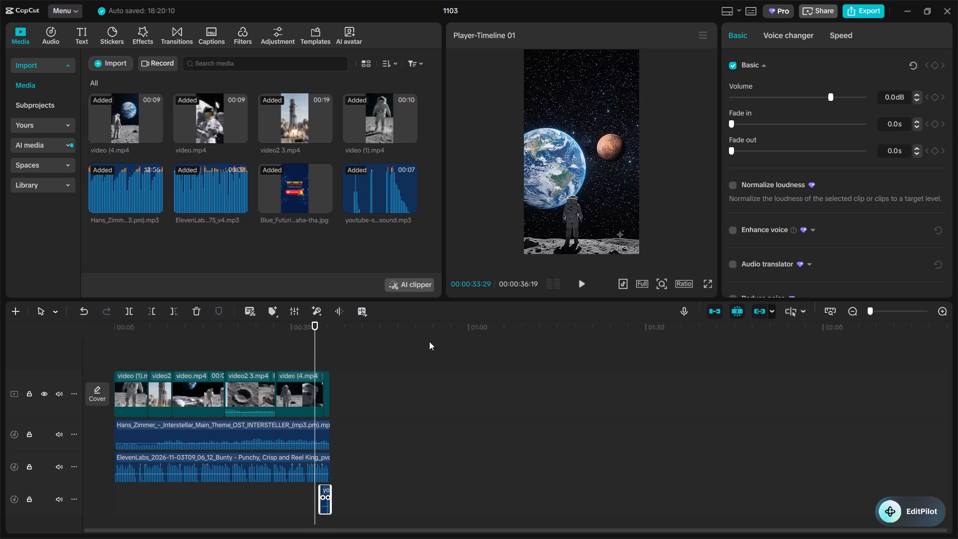
pyautogui.click(577, 282)
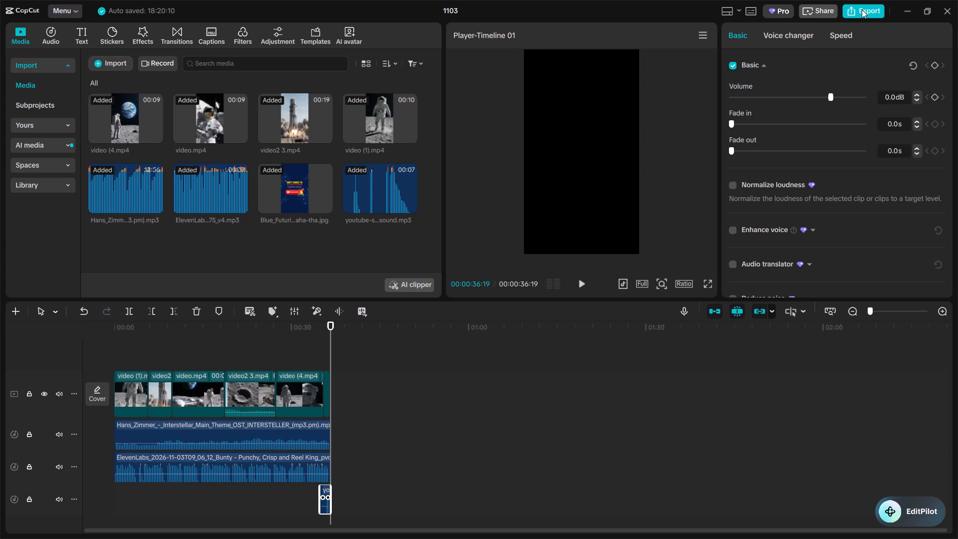
pyautogui.click(581, 281)
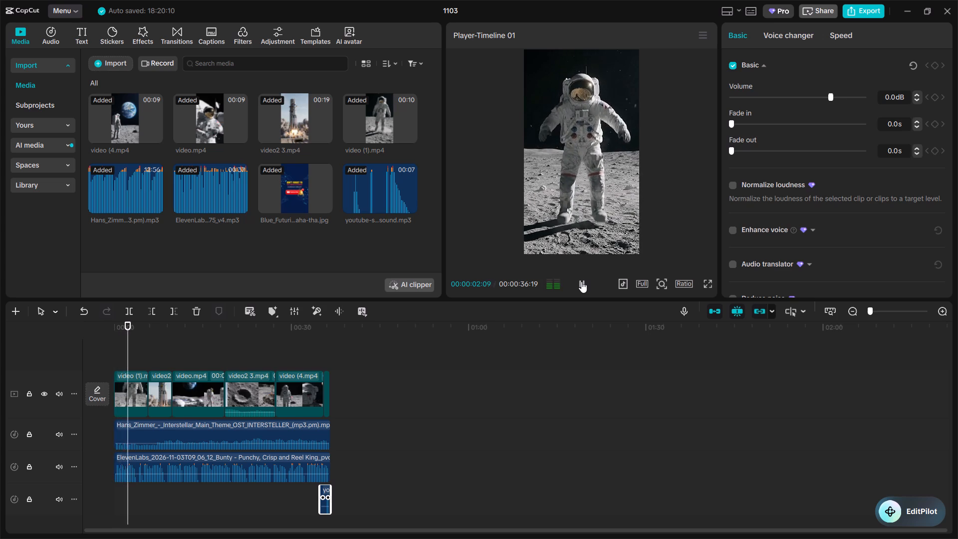
# Export the timeline with the name "Final vd", keeping the existing video settings.
pyautogui.click(856, 9)
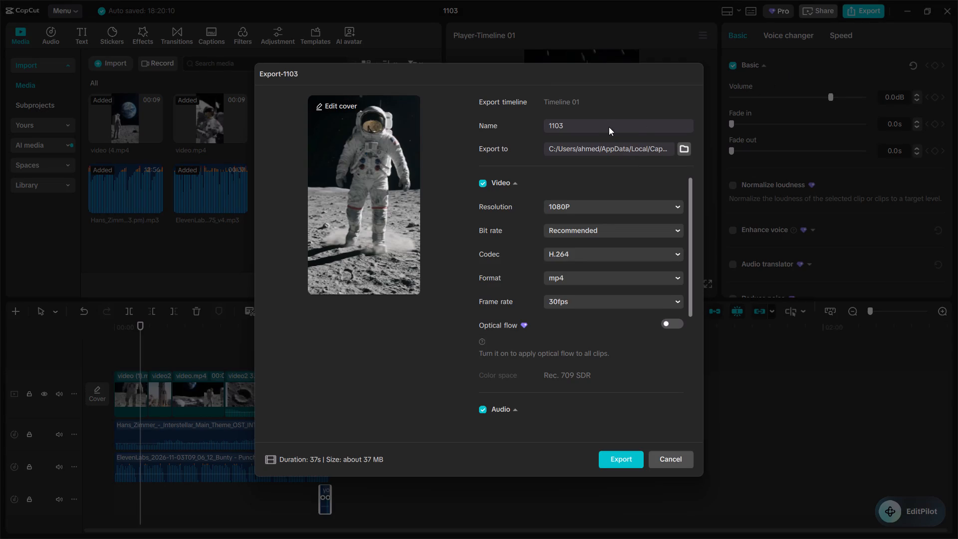
pyautogui.moveTo(605, 127); pyautogui.dragTo(536, 138)
pyautogui.write('Fi')
pyautogui.write('nal')
pyautogui.press('space')
pyautogui.write('vd')
pyautogui.press('Return')
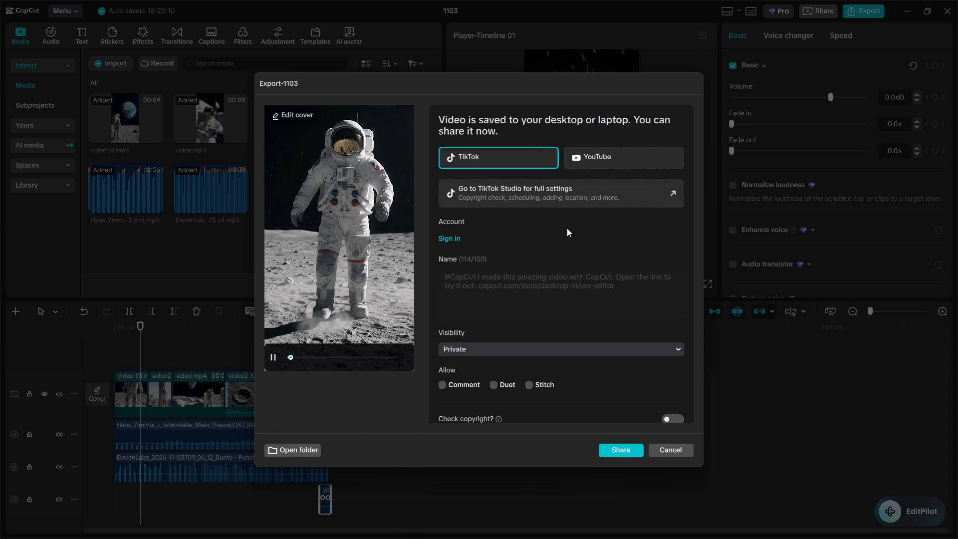
# Open the folder of the exported video, return to CapCut, pause the preview and close the export dialog.
pyautogui.click(294, 454)
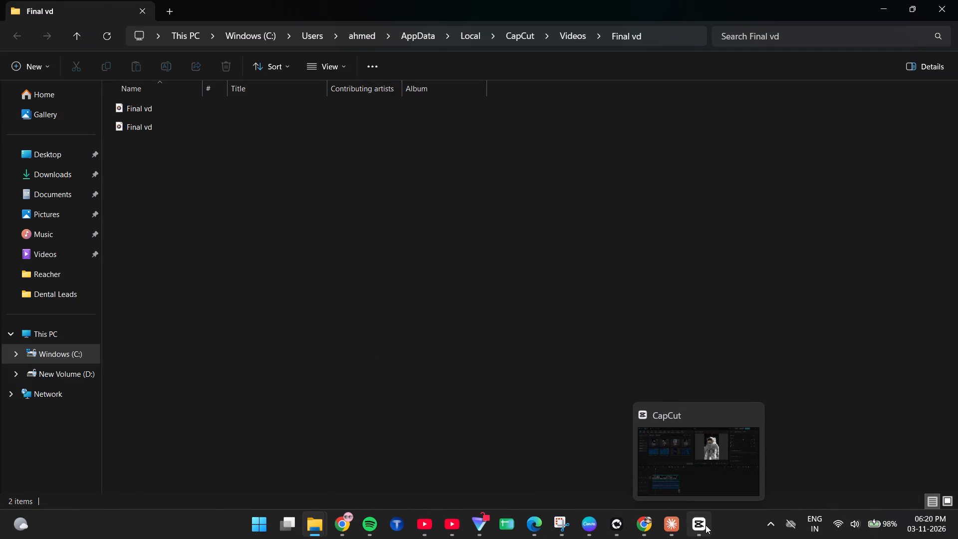
pyautogui.click(703, 474)
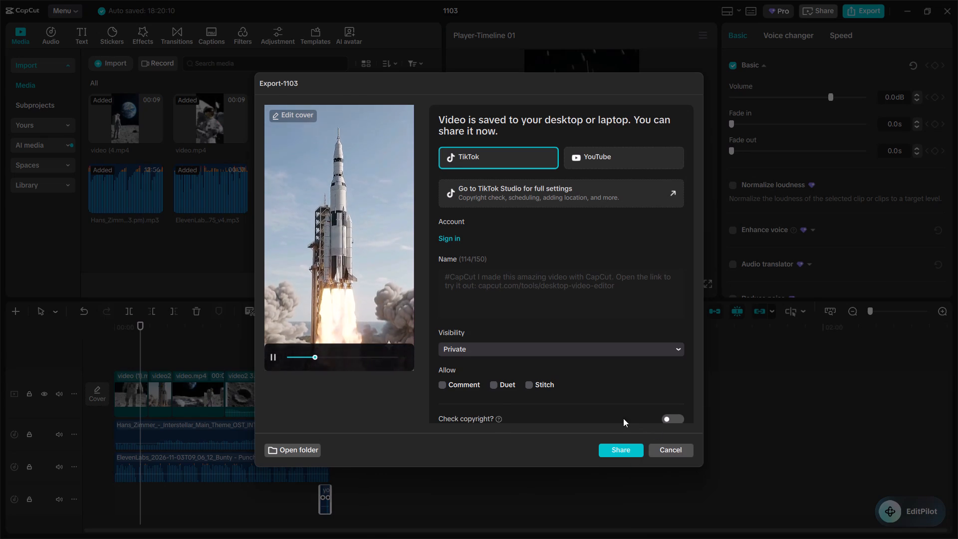
pyautogui.click(272, 361)
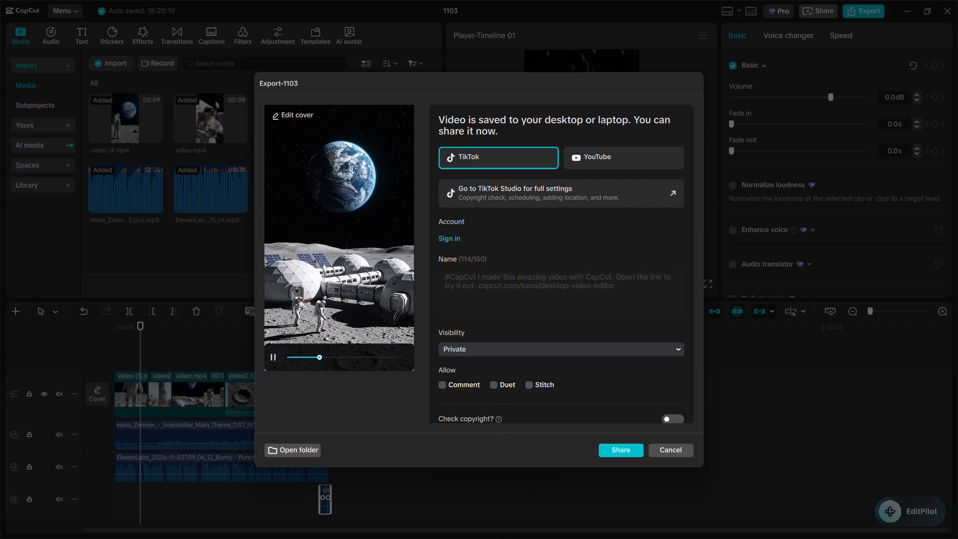
pyautogui.click(691, 476)
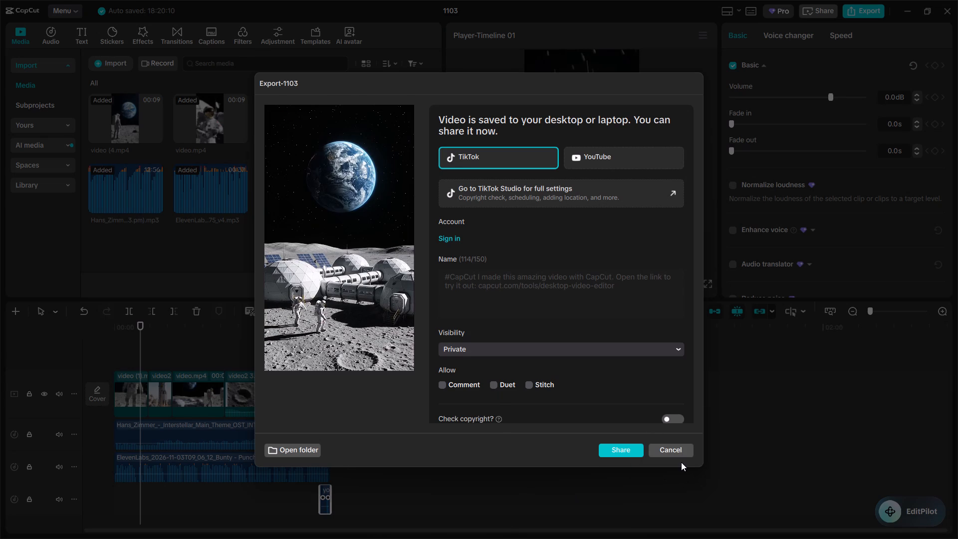
pyautogui.click(677, 453)
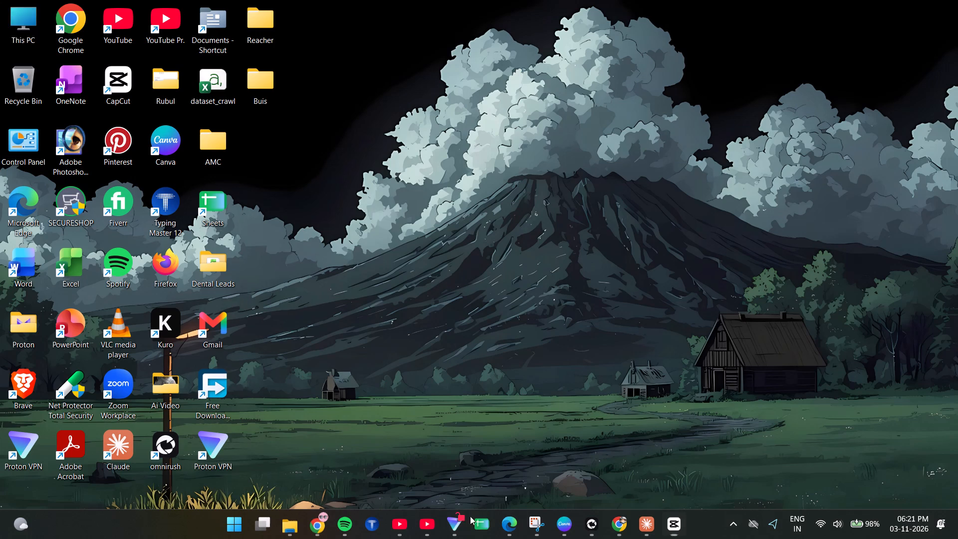
# Open the two exported Final vd files one after the other from the Final vd folder in Media Player.
pyautogui.click(300, 525)
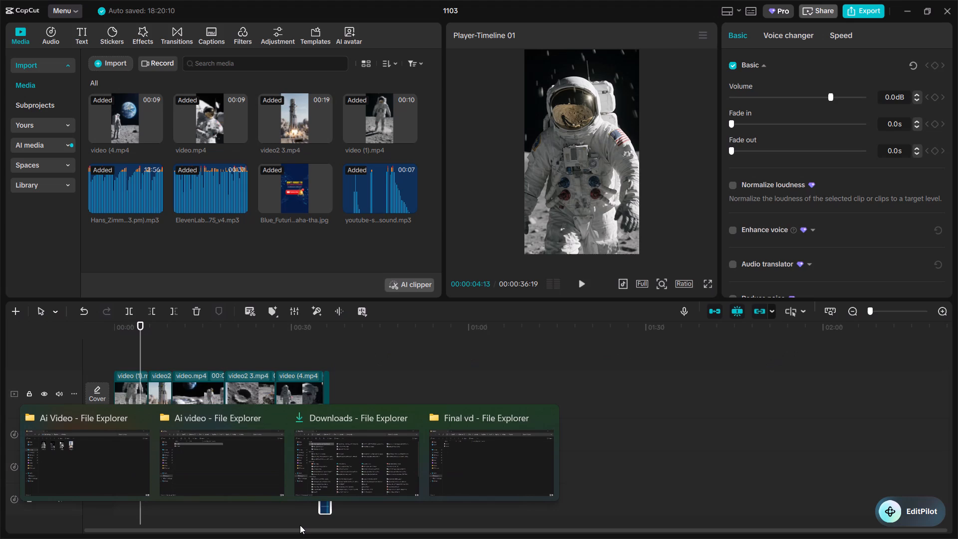
pyautogui.click(442, 460)
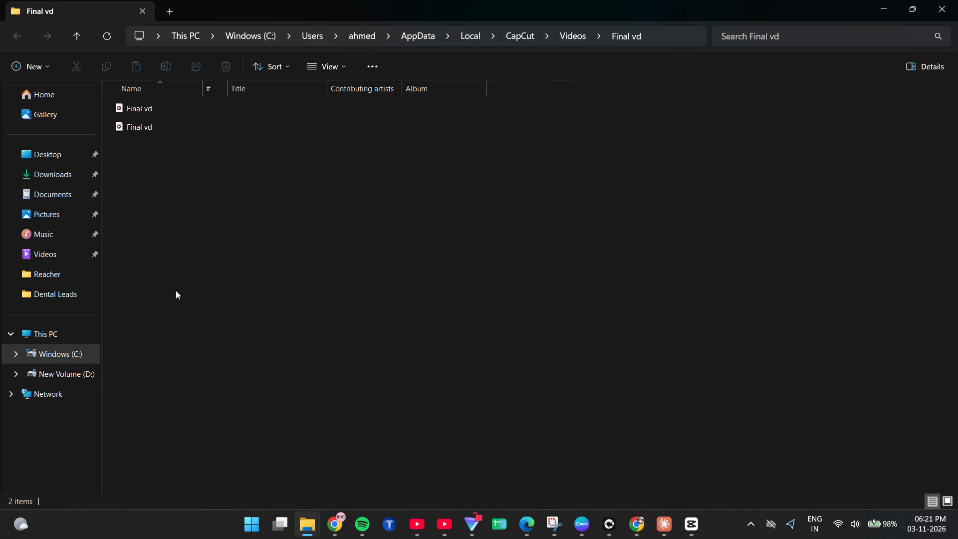
pyautogui.doubleClick(154, 108)
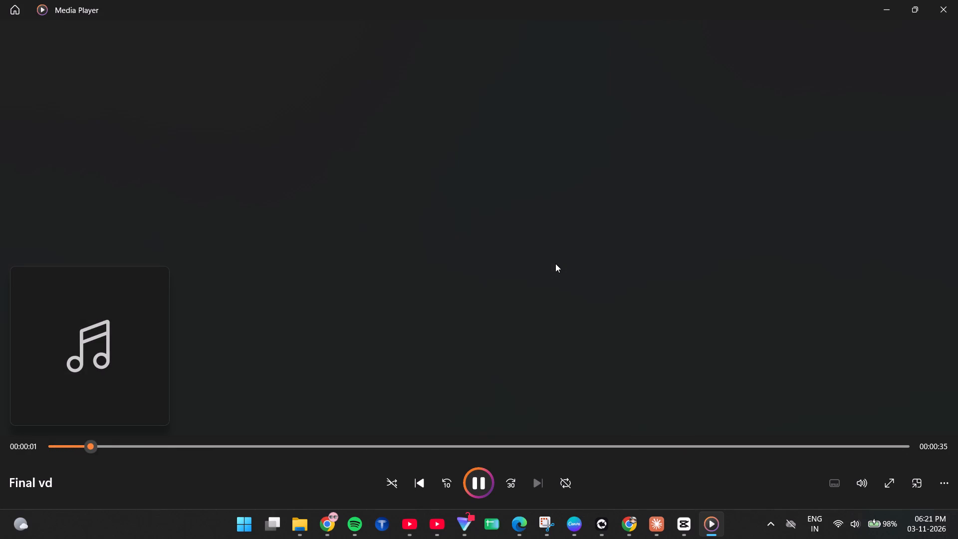
pyautogui.click(957, 0)
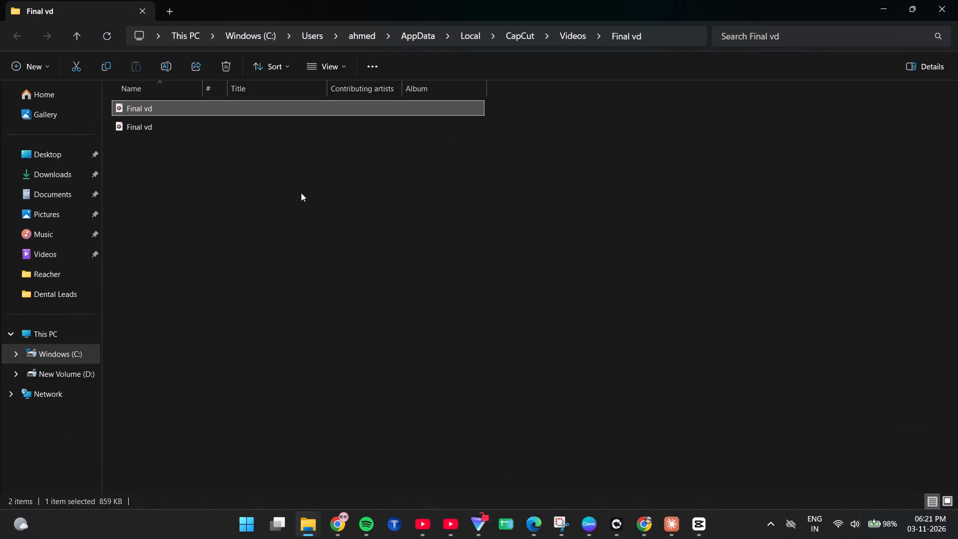
pyautogui.doubleClick(289, 132)
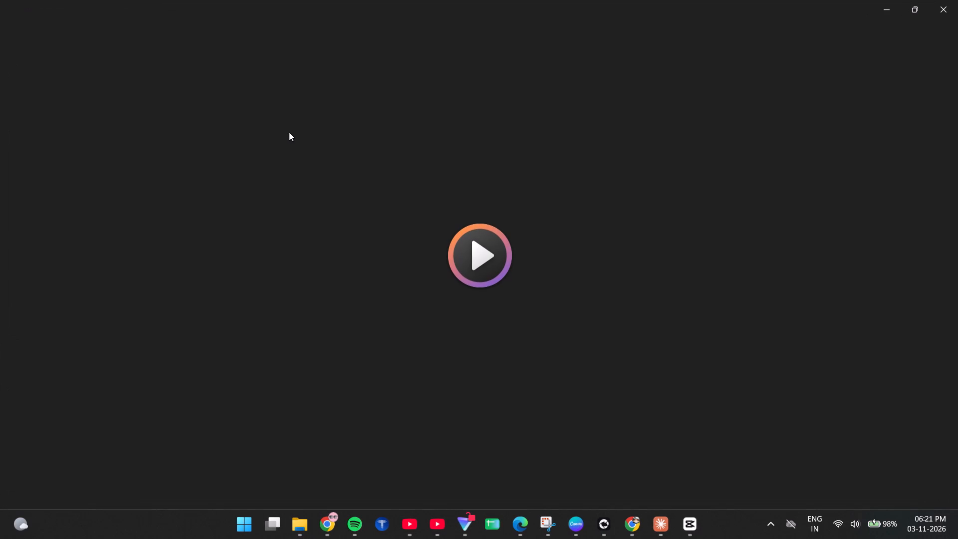